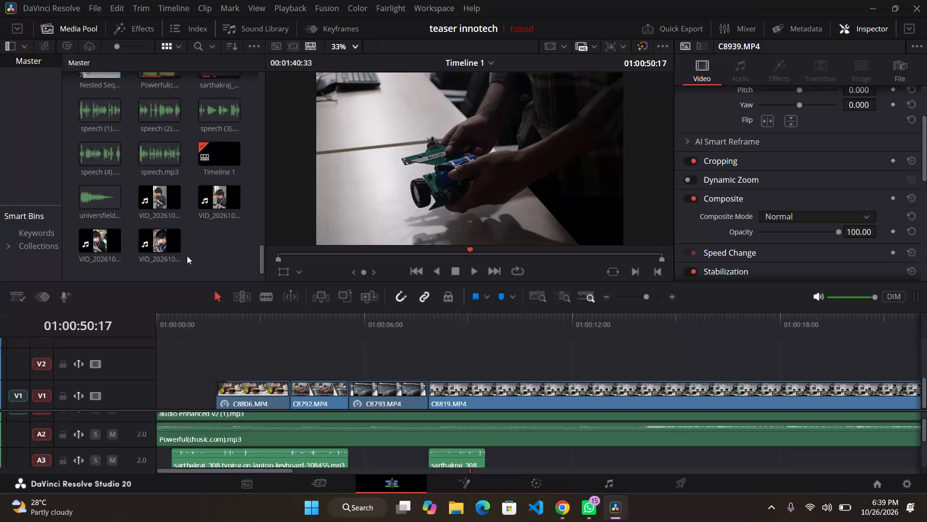
Import the IMG_4950 video from the Downloads folder into the media pool.
right_click(187, 256)
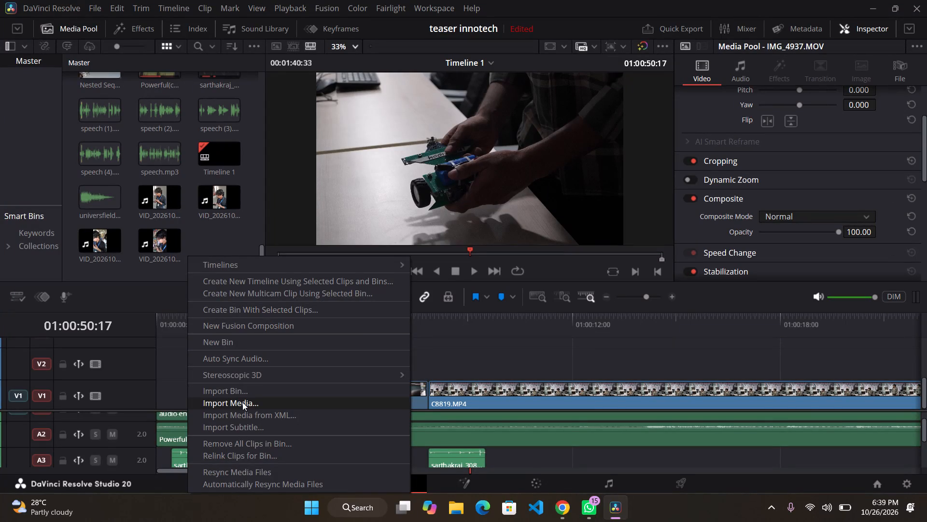
click(242, 402)
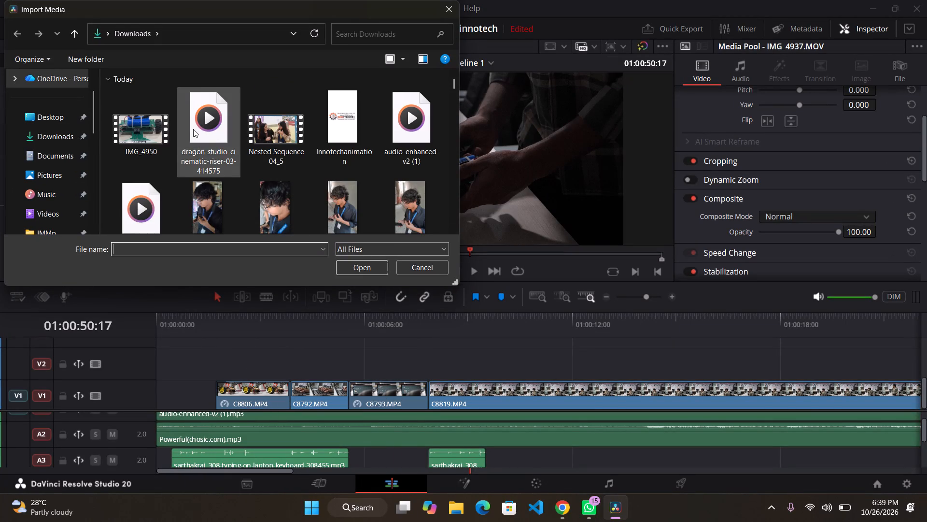
click(140, 123)
click(372, 268)
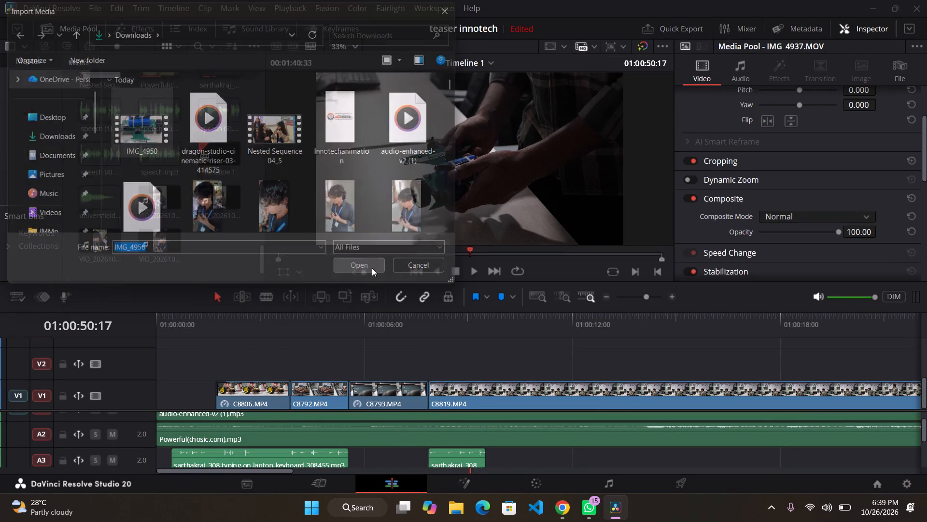
Place IMG_4950.MOV on a new video track V3, starting at about 11 seconds on the timeline.
scroll(185, 192, down, 8)
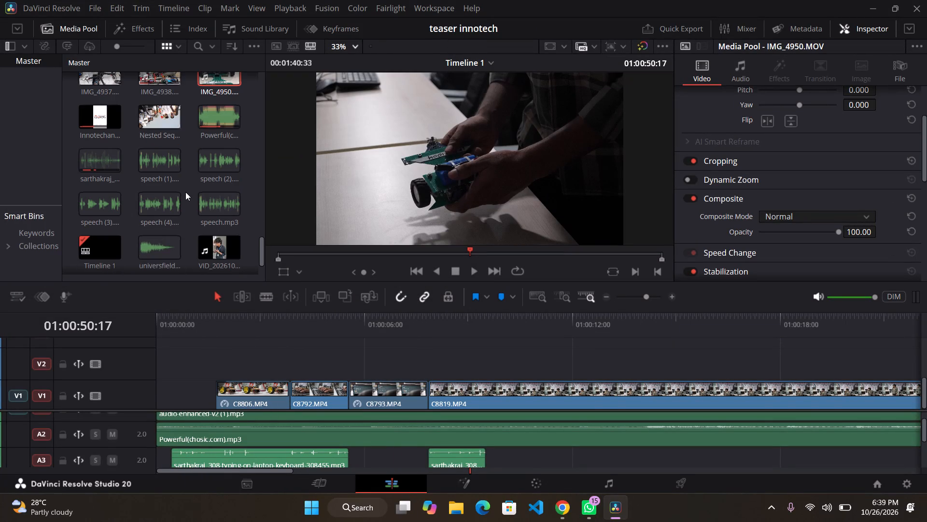
scroll(185, 192, down, 1)
scroll(185, 192, up, 2)
drag(216, 166, 246, 364)
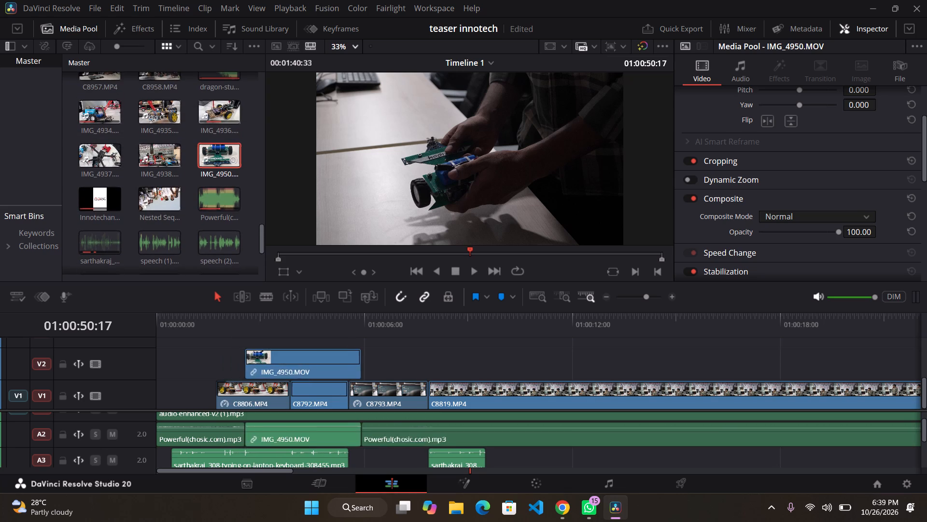
drag(246, 364, 417, 339)
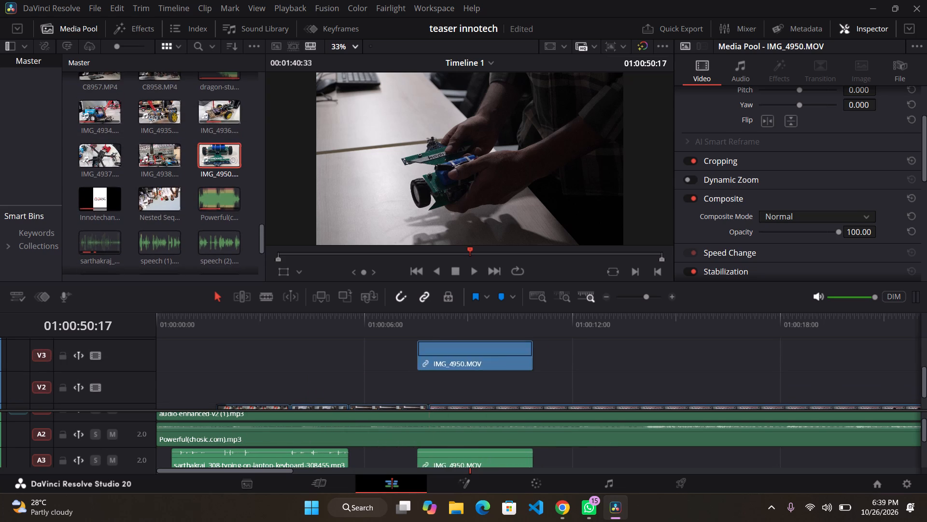
drag(417, 339, 552, 369)
Unlink the video and audio of IMG_4950.MOV on the timeline.
click(592, 346)
right_click(592, 346)
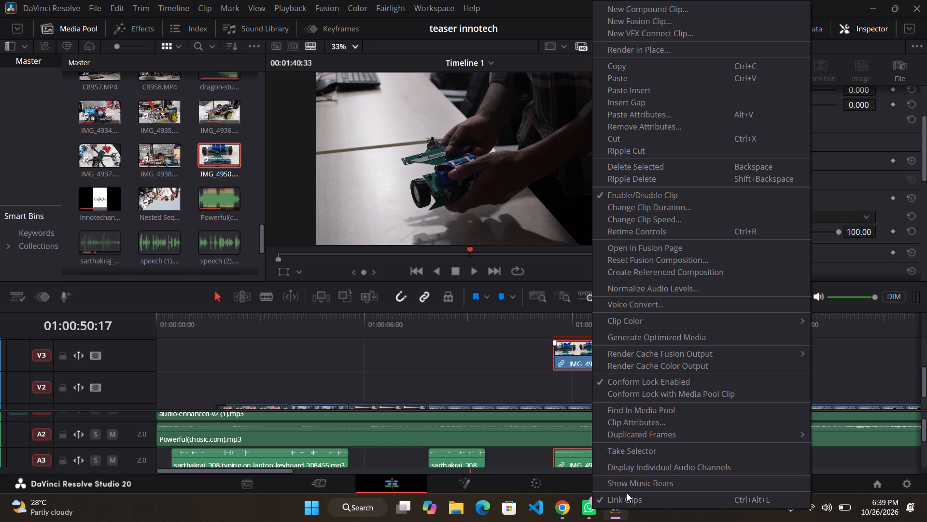
click(627, 493)
click(659, 377)
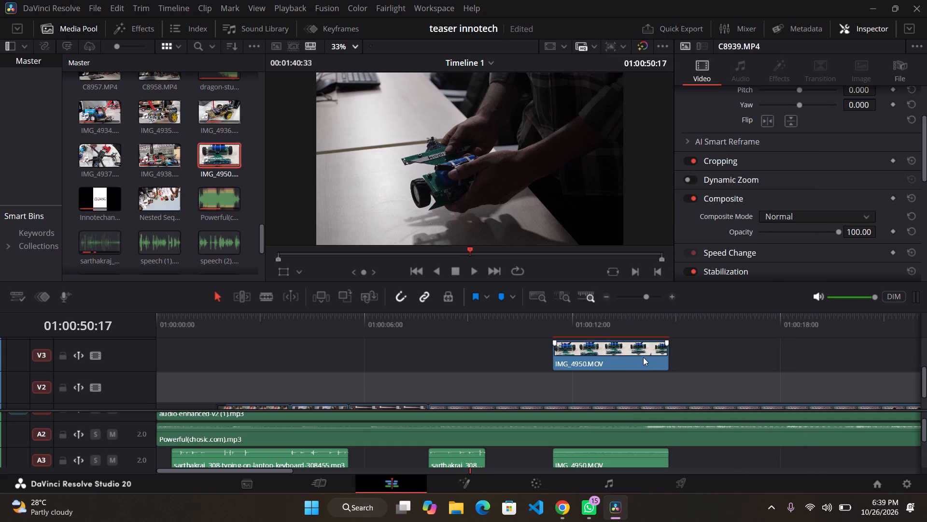
Move the IMG_4950.MOV video onto V2 so it ends with C8806.MP4, and trim its start to match that clip's start.
drag(643, 356, 296, 375)
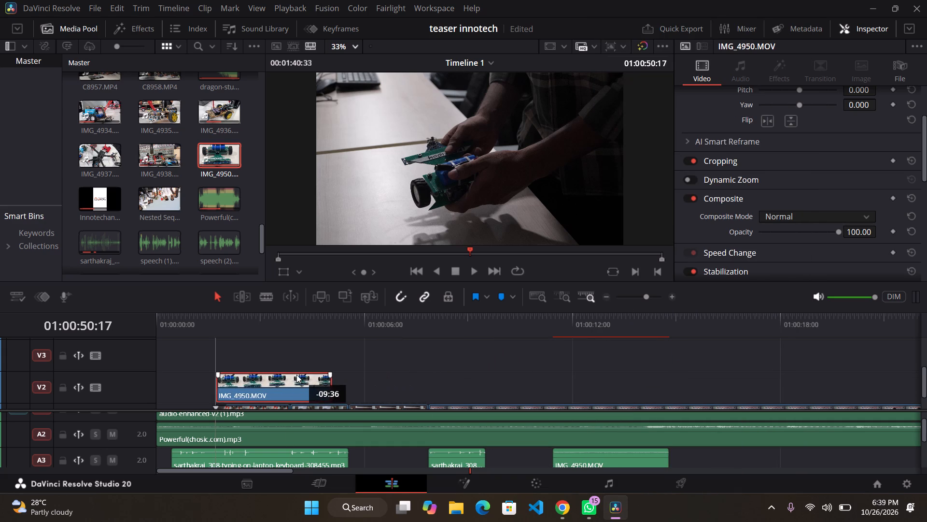
drag(296, 375, 266, 381)
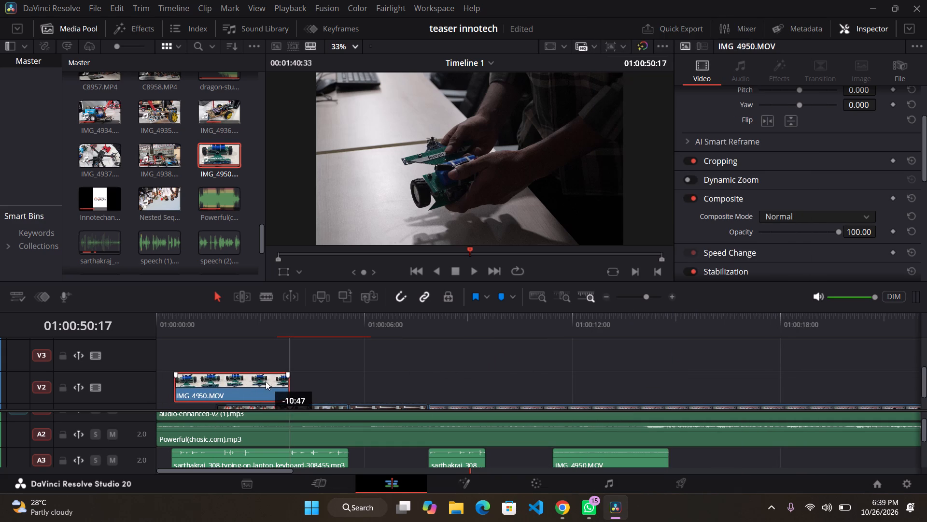
drag(266, 381, 266, 381)
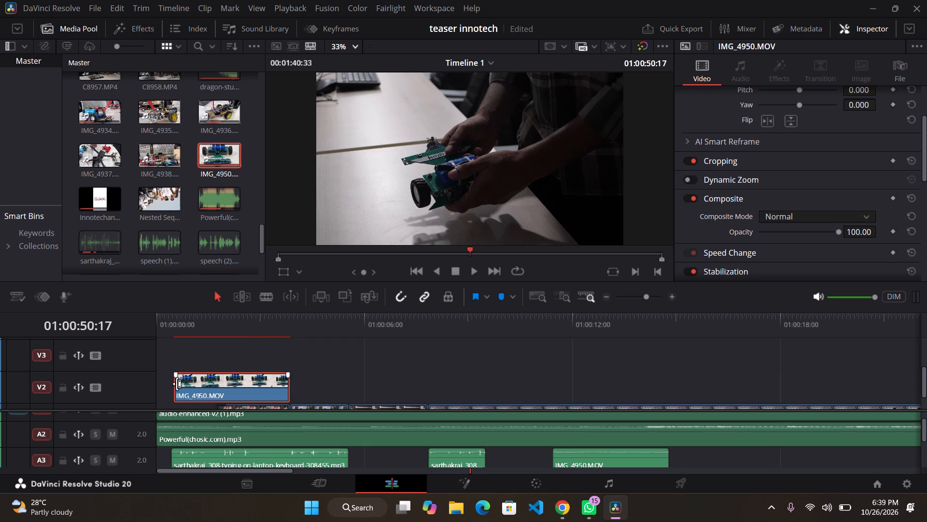
drag(173, 386, 214, 389)
Stabilize IMG_4950.MOV on V2 using Perspective mode with zoom enabled.
click(246, 394)
right_click(246, 394)
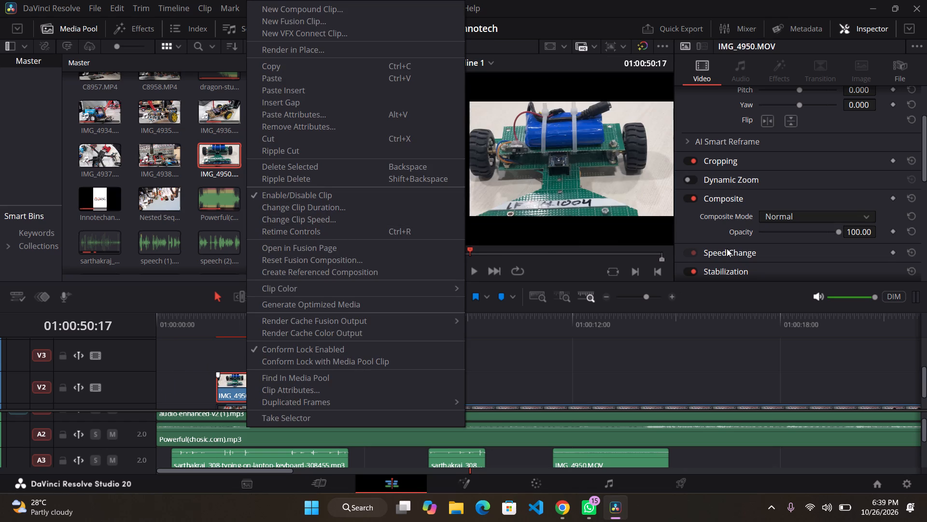
click(727, 248)
scroll(727, 248, down, 1)
click(726, 269)
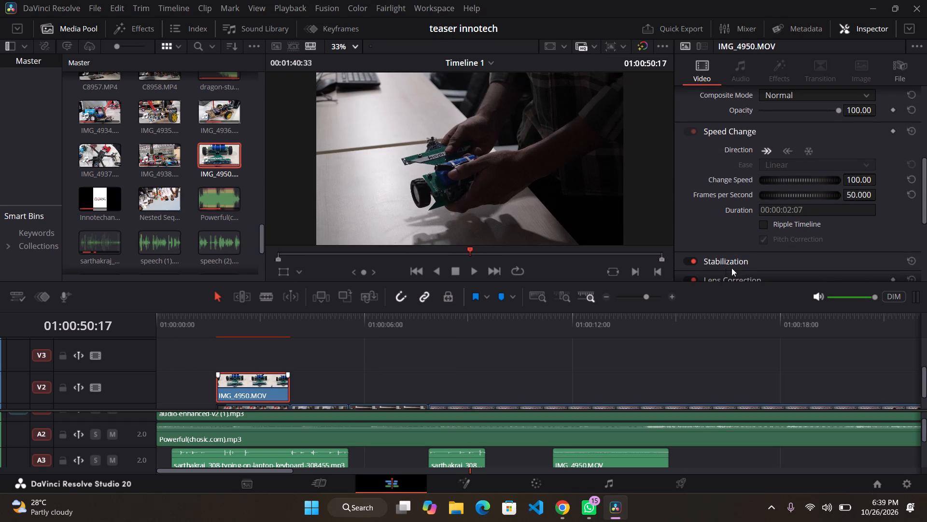
click(778, 256)
scroll(778, 256, down, 1)
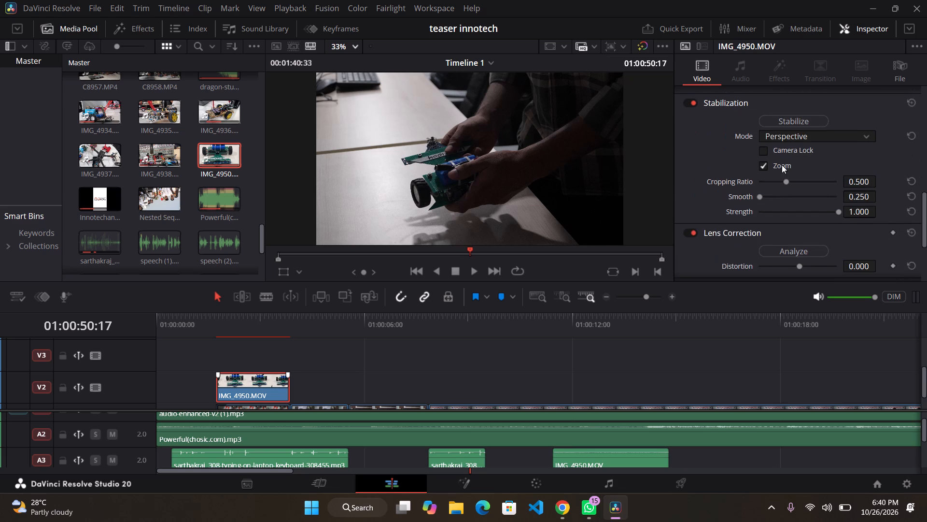
click(784, 126)
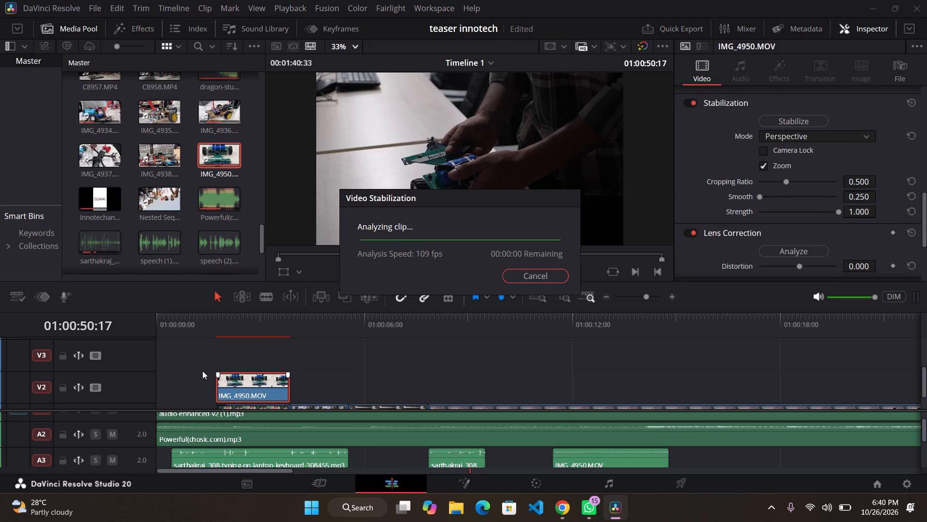
Add a short fade-in of a little over 20 frames to the start of IMG_4950.MOV.
drag(217, 374, 231, 375)
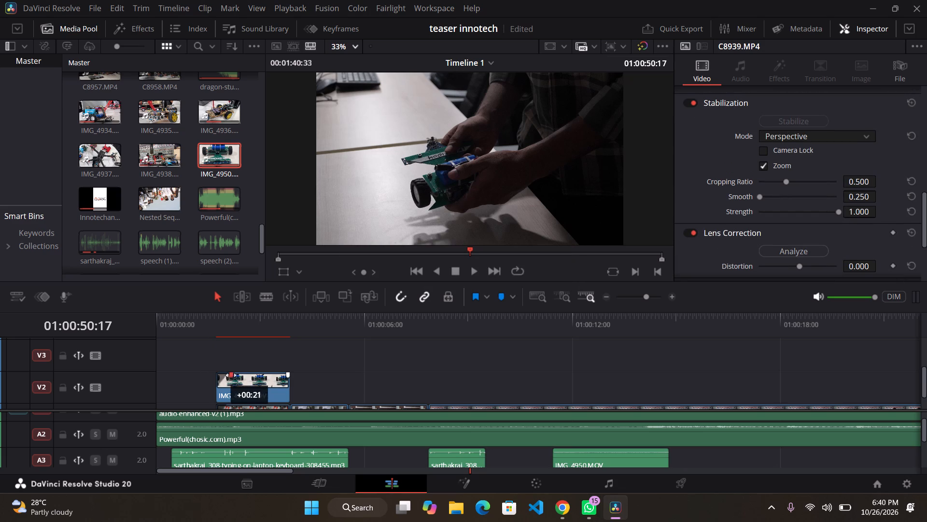
drag(231, 375, 232, 376)
click(236, 373)
Play the timeline from just before IMG_4950.MOV to review its opening.
click(201, 319)
key(space)
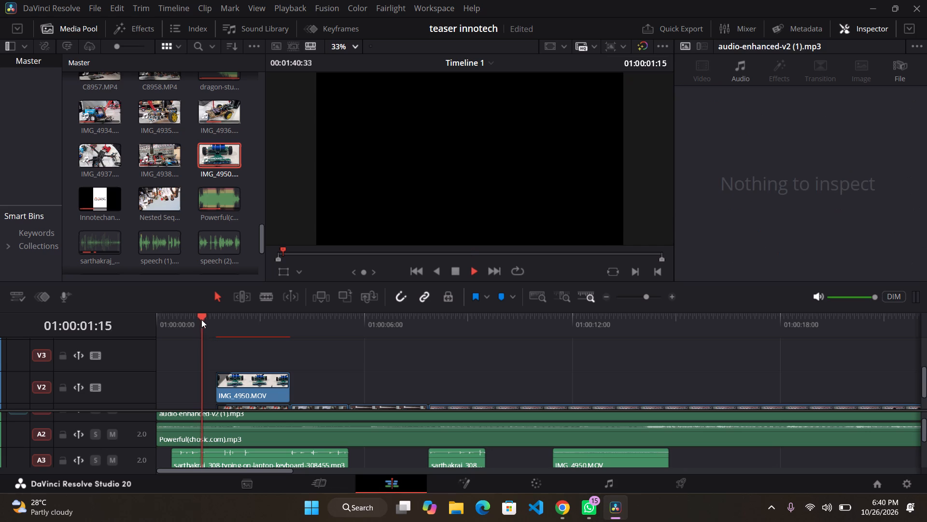
key(space)
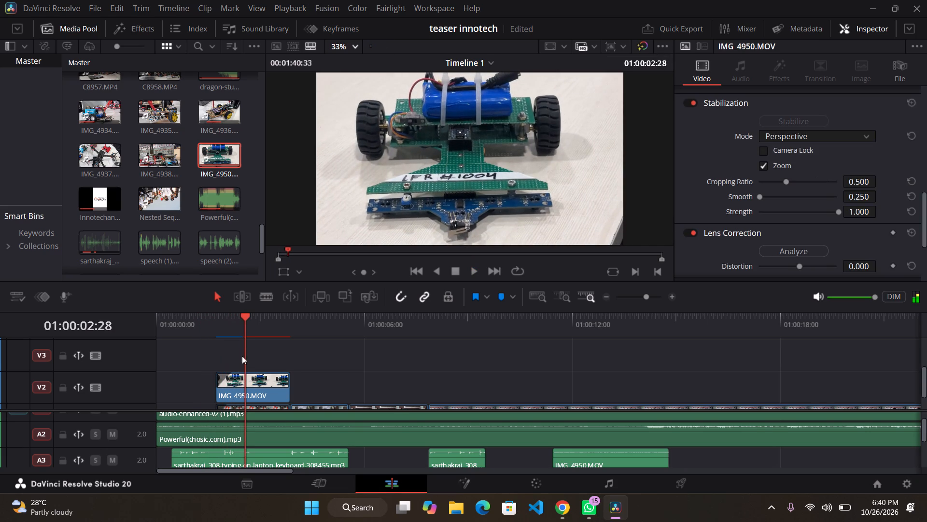
Replace C8806.MP4 on V1 by deleting it and moving IMG_4950.MOV down from V2 into its place.
click(273, 386)
key(BackSpace)
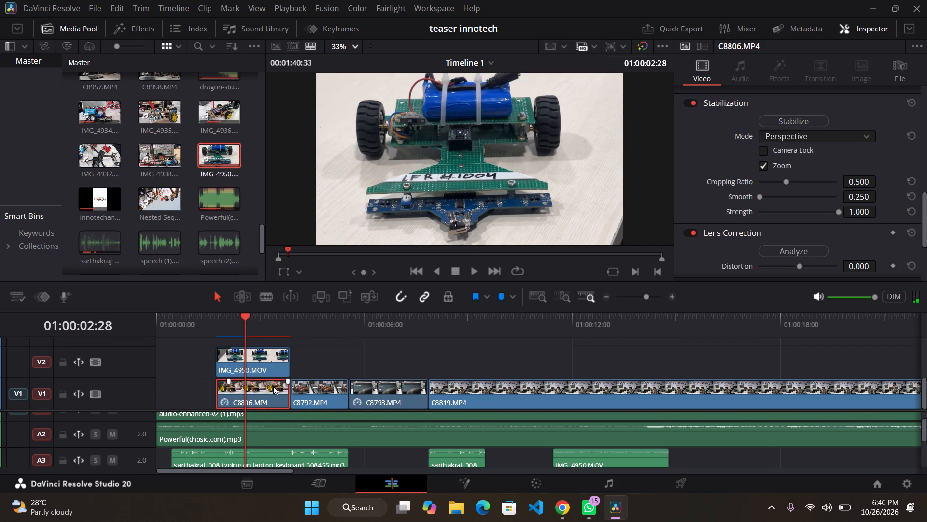
drag(276, 374, 275, 390)
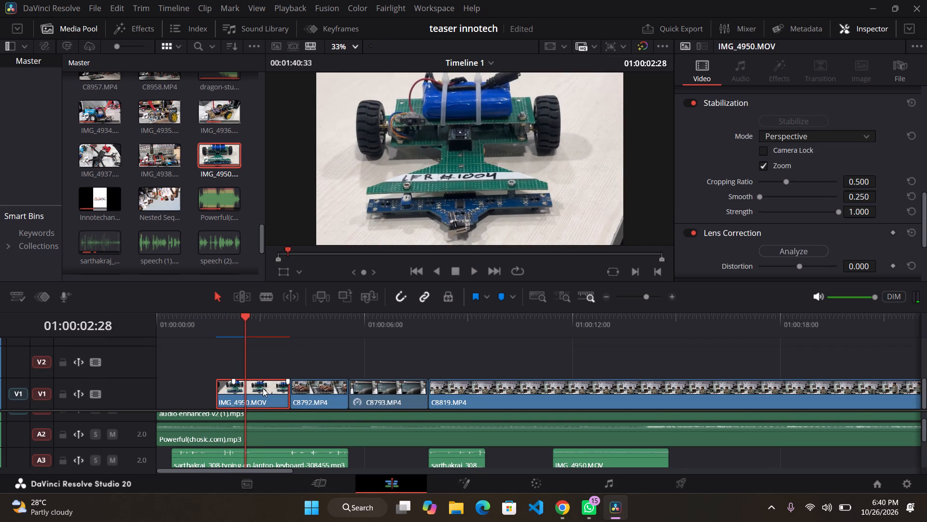
Change the clip speed of IMG_4950.MOV on V1 to 70%, keeping keyframe timing maintained.
right_click(263, 388)
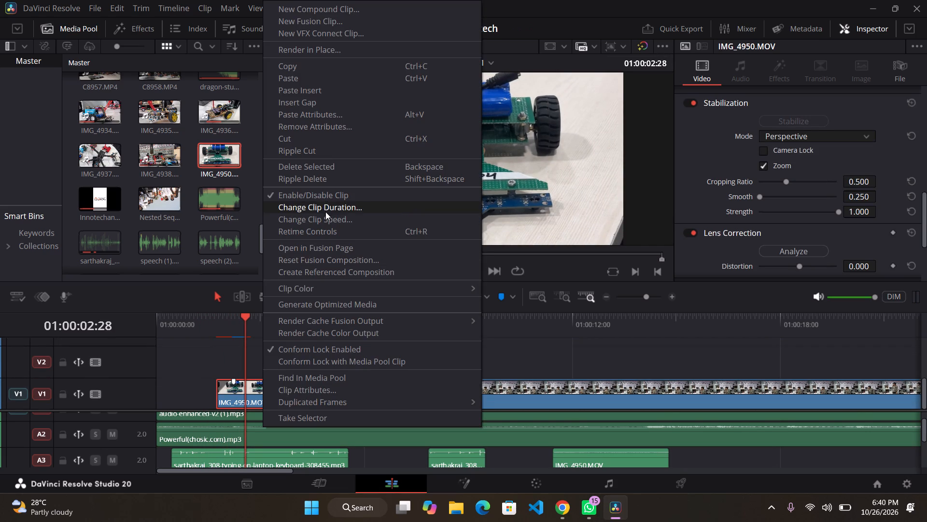
click(325, 217)
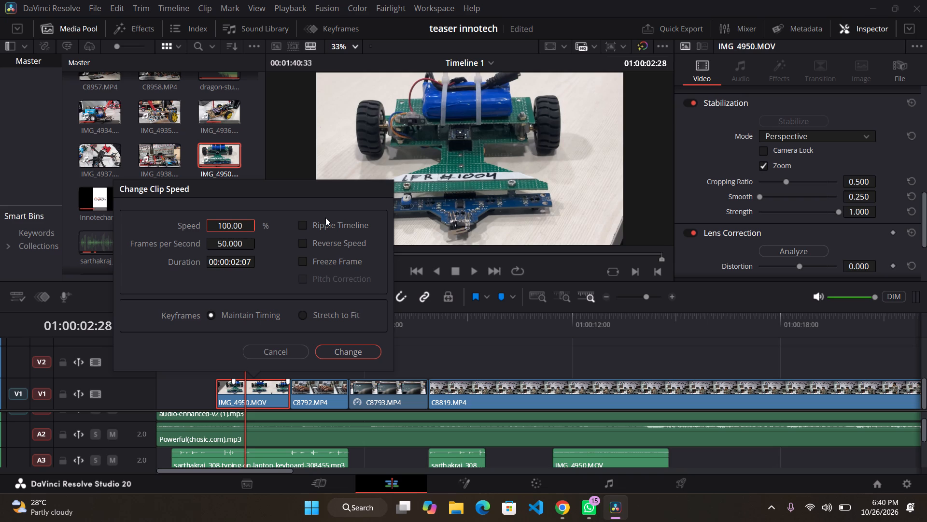
drag(212, 224, 197, 227)
drag(197, 227, 193, 229)
click(212, 224)
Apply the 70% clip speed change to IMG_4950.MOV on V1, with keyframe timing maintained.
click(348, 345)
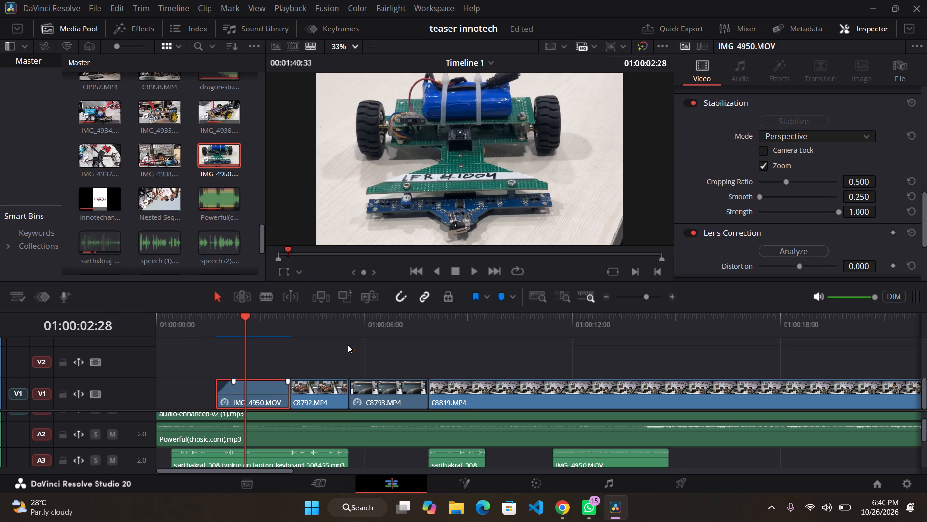
Play the timeline from just before IMG_4950.MOV through to the start of C8792.MP4, pausing along the way, to review the retimed clip.
click(205, 330)
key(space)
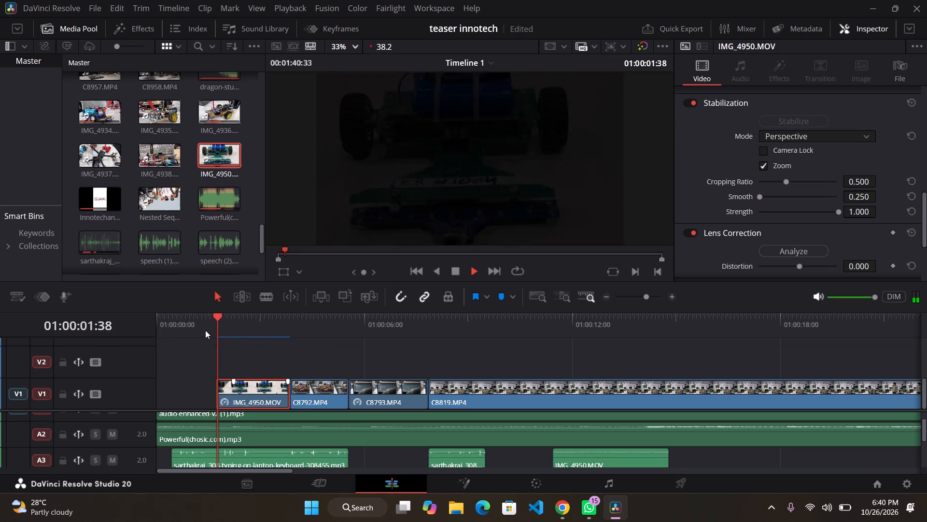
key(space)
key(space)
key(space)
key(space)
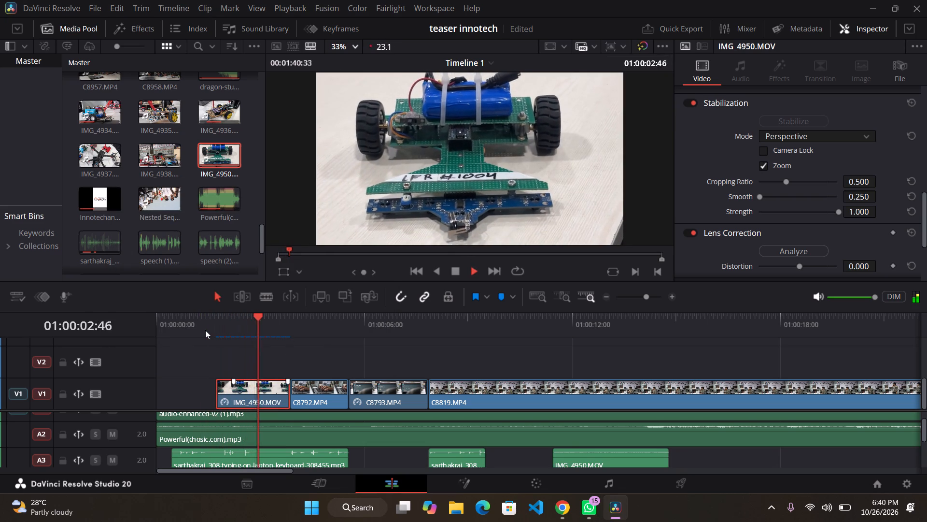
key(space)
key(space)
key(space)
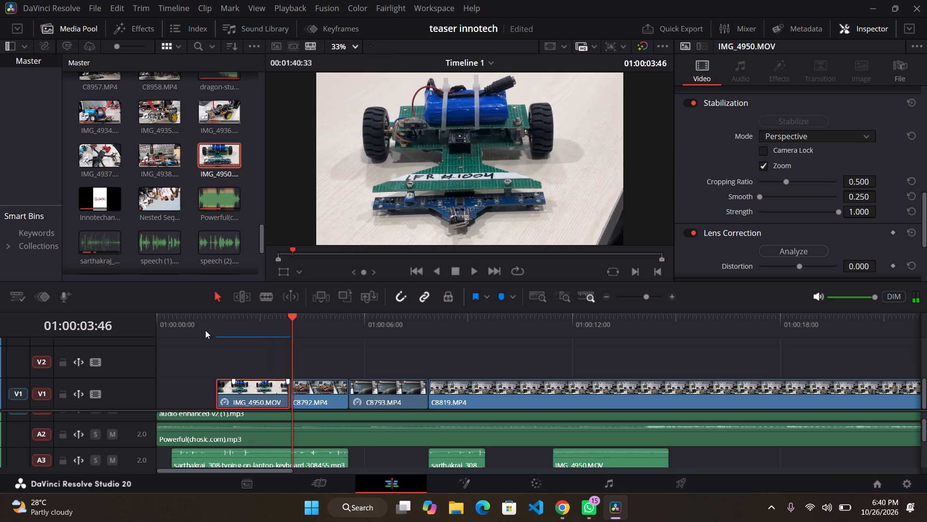
Delete IMG_4950.MOV from V1, leaving the gap before C8792.MP4.
click(242, 397)
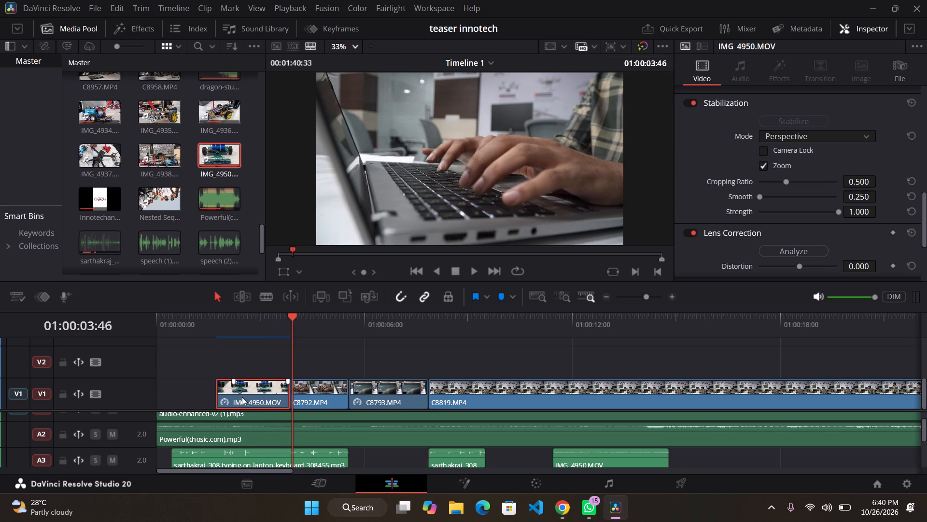
key(BackSpace)
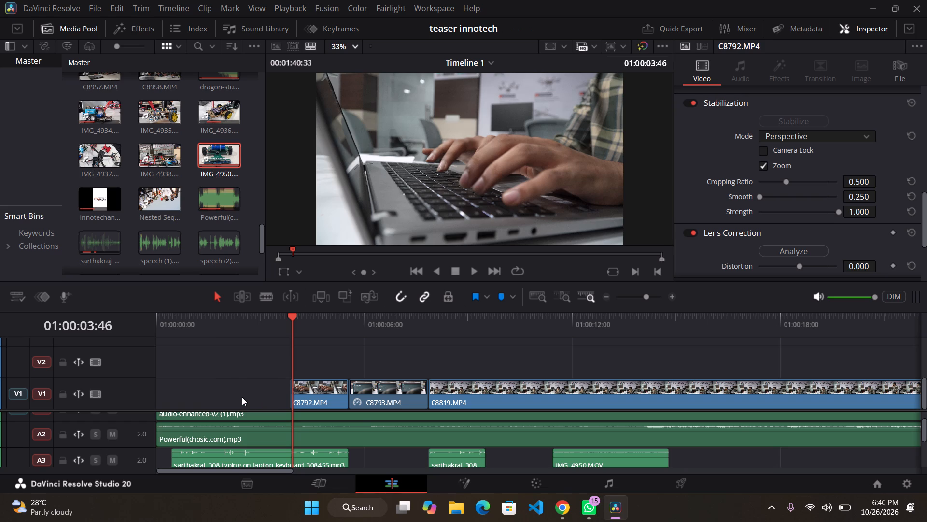
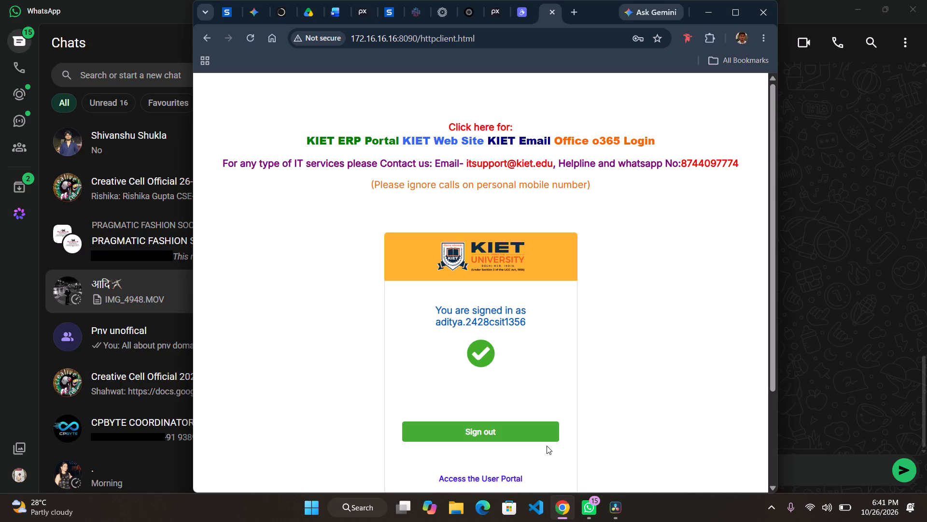
Open a new blank browser tab in Google Chrome.
click(579, 14)
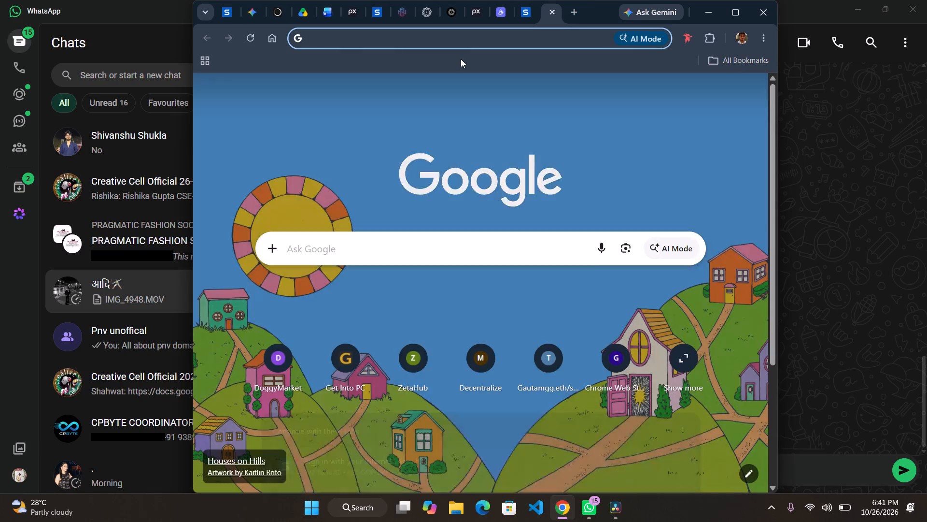
Search Google for "heloo in hindi".
text(heloo i)
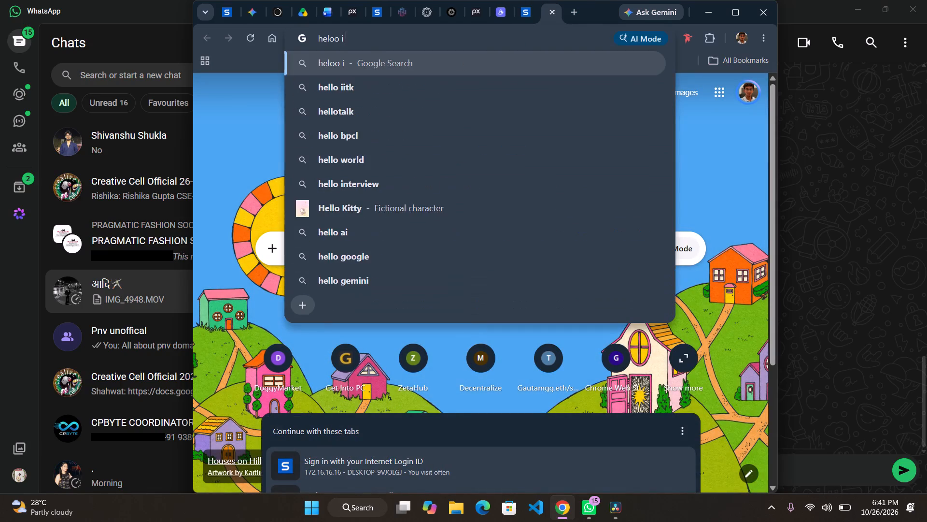
key(space)
key(BackSpace)
text(n)
key(space)
text(hini)
key(BackSpace)
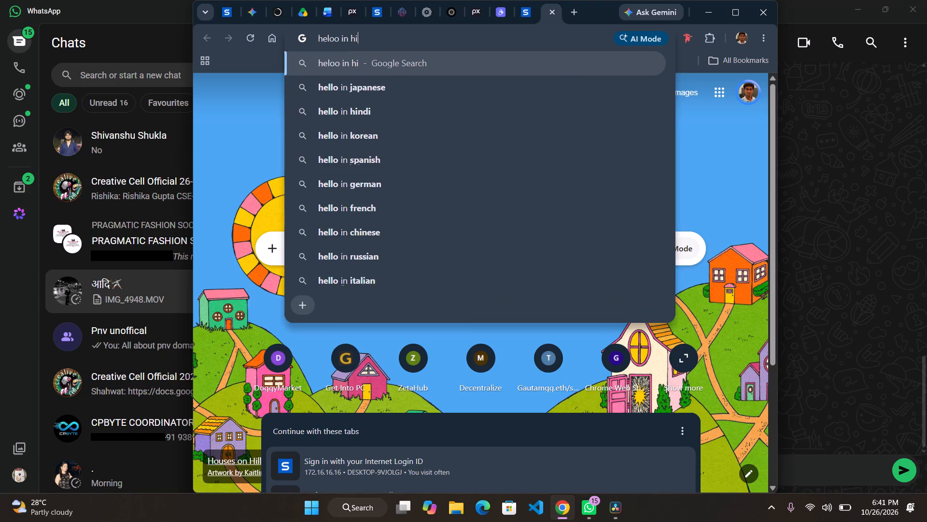
text(nnn)
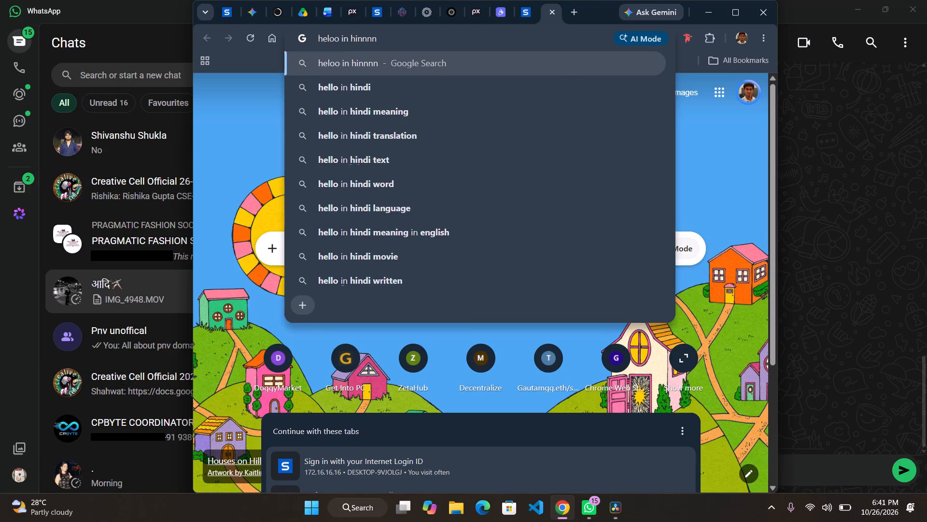
key(BackSpace)
key(BackSpace)
key(BackSpace)
text(di)
key(Return)
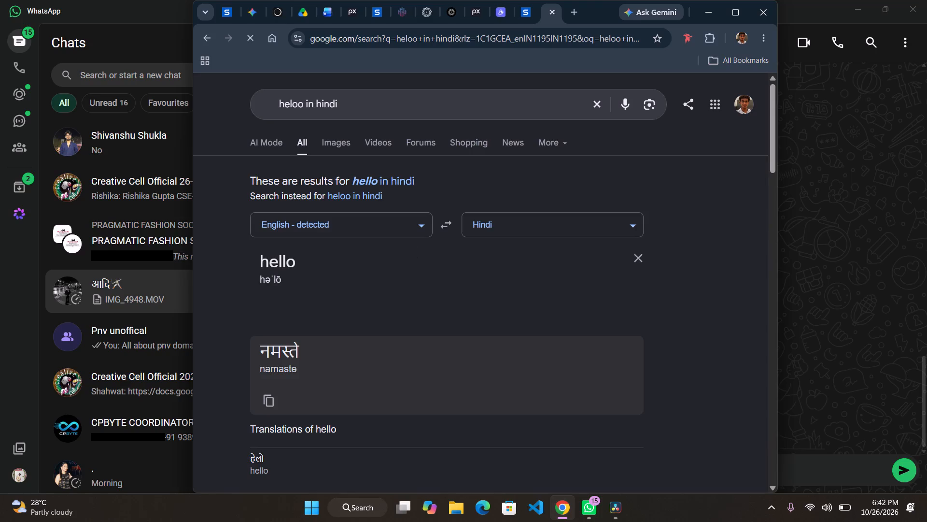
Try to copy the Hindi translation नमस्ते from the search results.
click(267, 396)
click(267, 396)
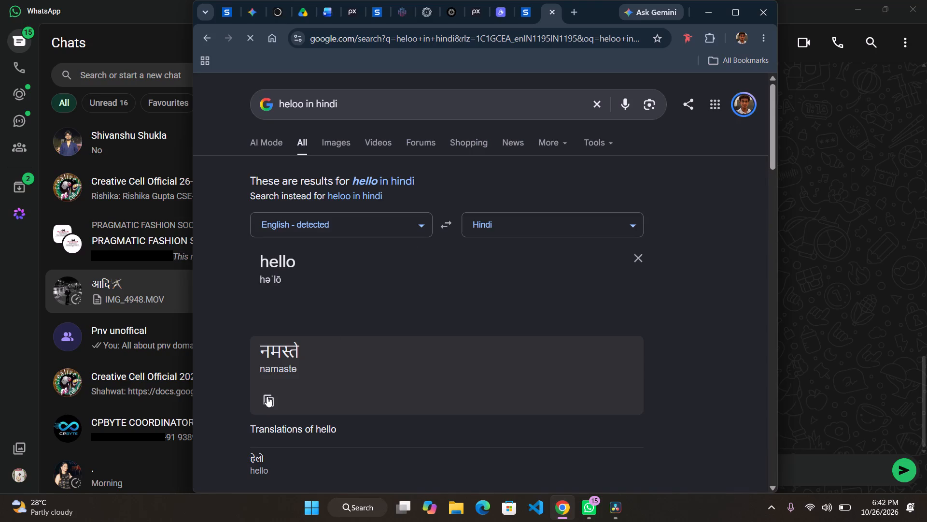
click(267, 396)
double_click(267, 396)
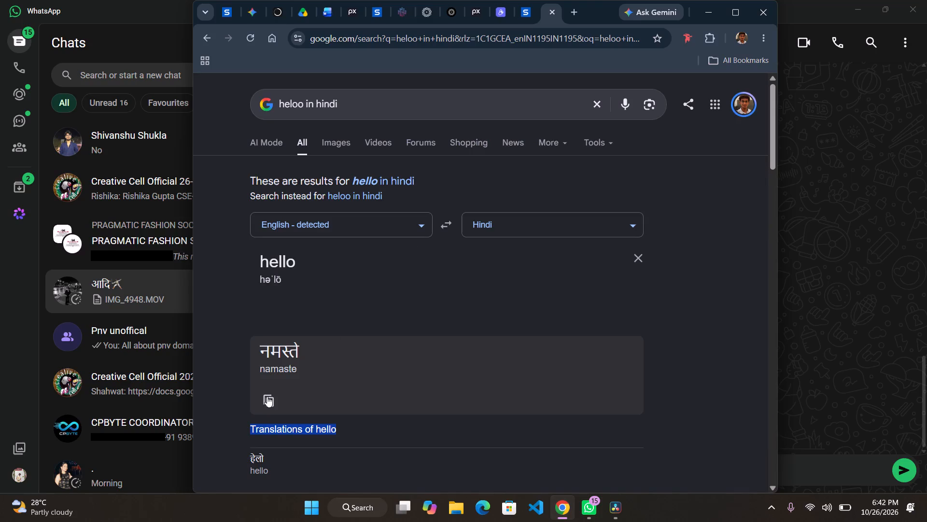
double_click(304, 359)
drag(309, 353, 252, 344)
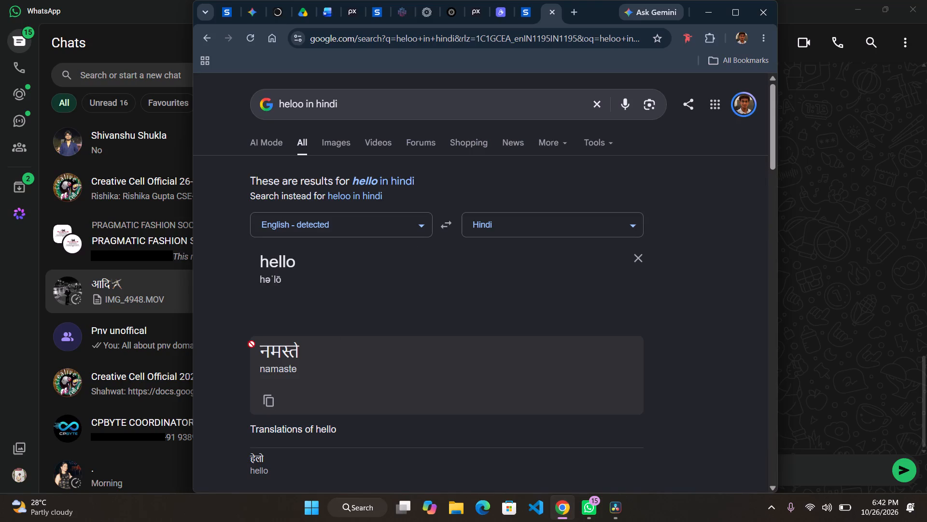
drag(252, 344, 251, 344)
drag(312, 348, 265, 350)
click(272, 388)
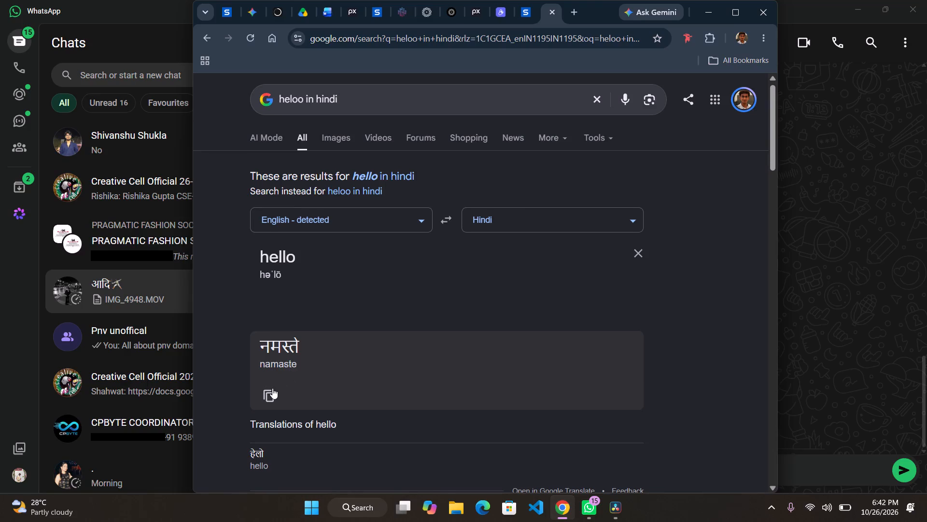
Switch to DaVinci Resolve, add a Text+ title above C8792.MP4, and move it up to track V4.
click(612, 499)
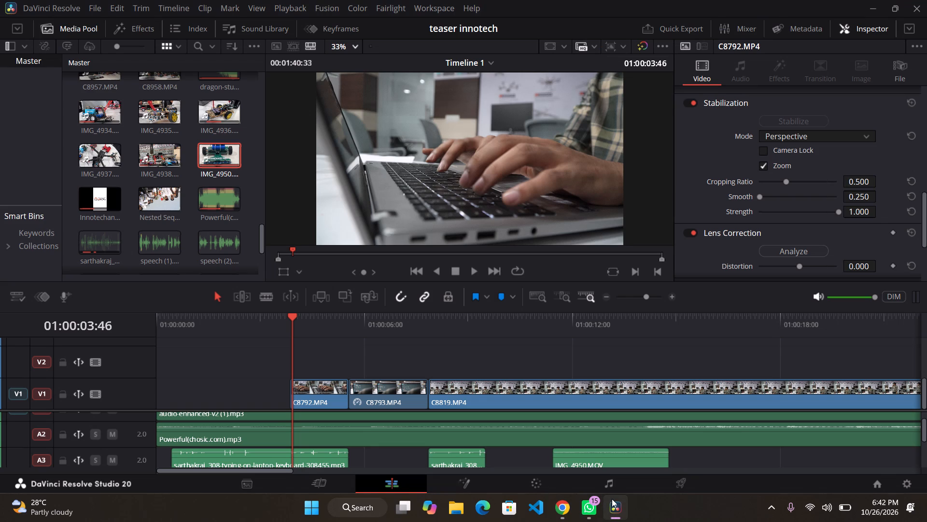
click(143, 25)
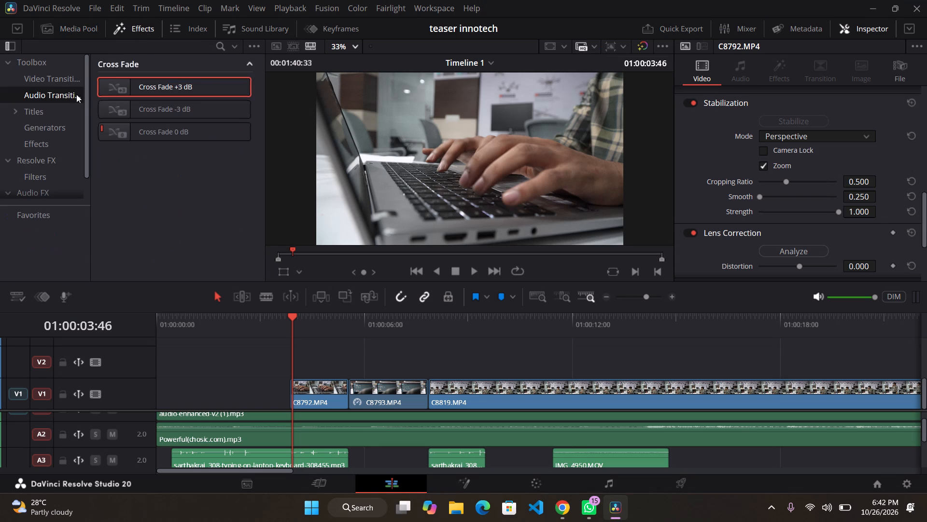
click(54, 110)
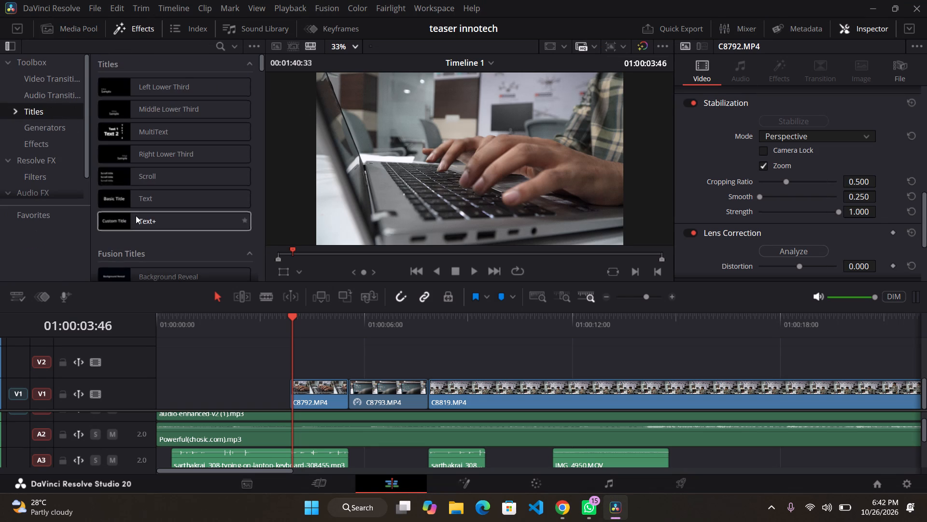
drag(136, 216, 296, 356)
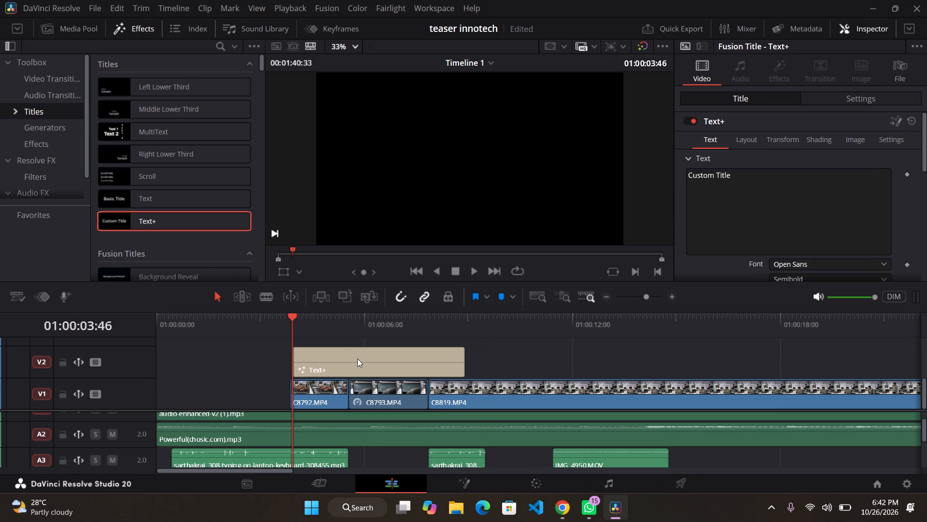
drag(357, 359, 372, 327)
drag(372, 327, 228, 272)
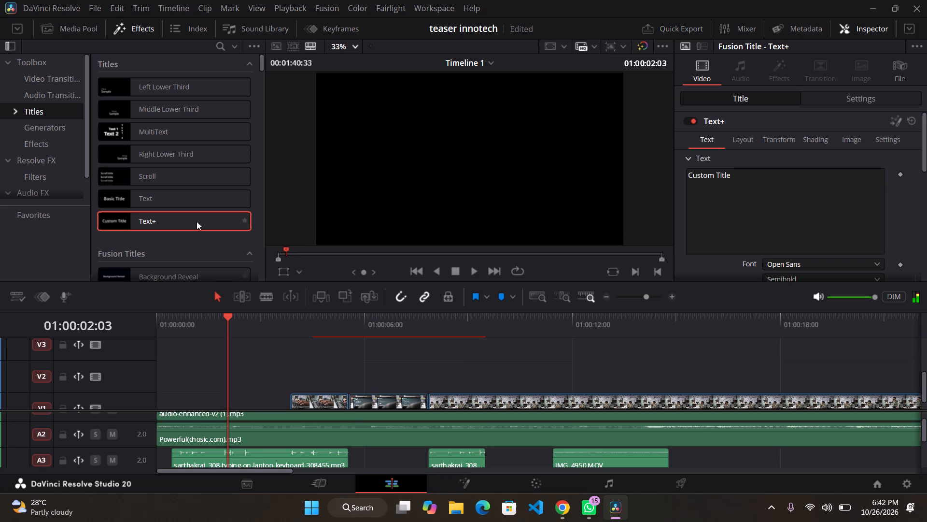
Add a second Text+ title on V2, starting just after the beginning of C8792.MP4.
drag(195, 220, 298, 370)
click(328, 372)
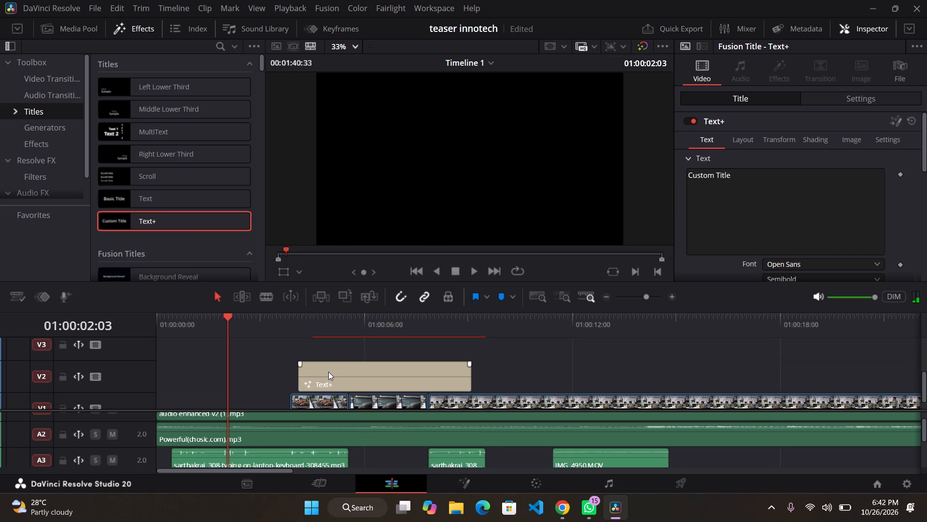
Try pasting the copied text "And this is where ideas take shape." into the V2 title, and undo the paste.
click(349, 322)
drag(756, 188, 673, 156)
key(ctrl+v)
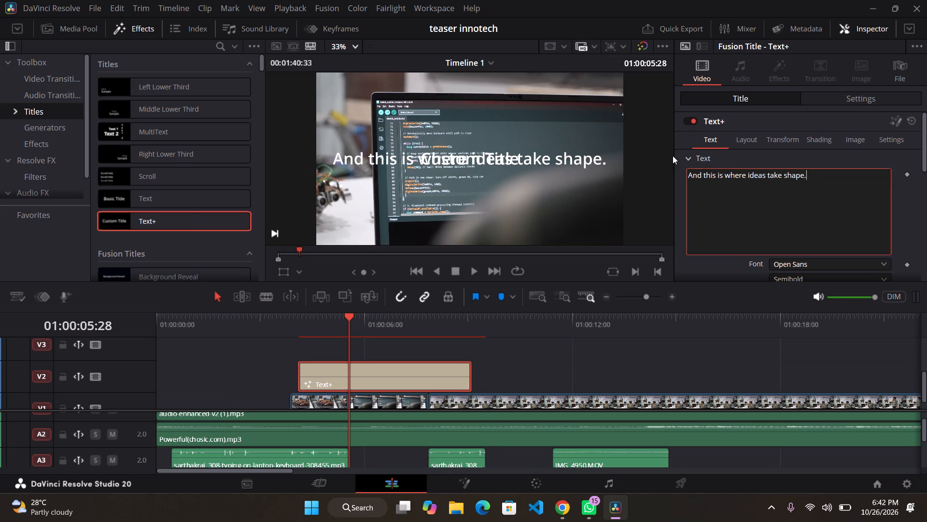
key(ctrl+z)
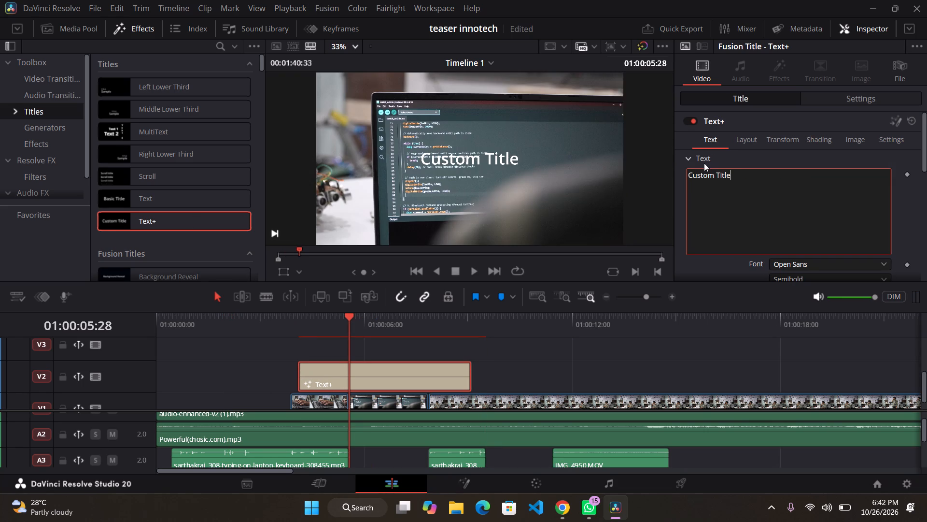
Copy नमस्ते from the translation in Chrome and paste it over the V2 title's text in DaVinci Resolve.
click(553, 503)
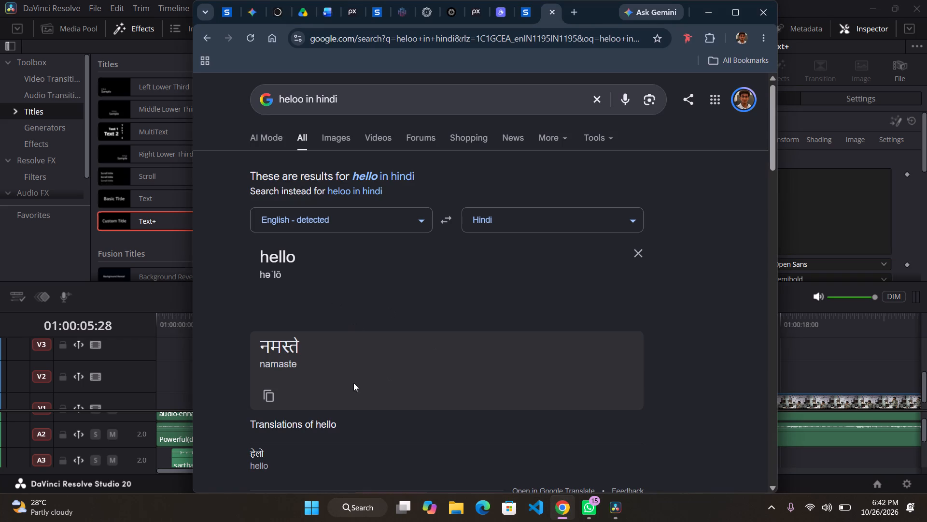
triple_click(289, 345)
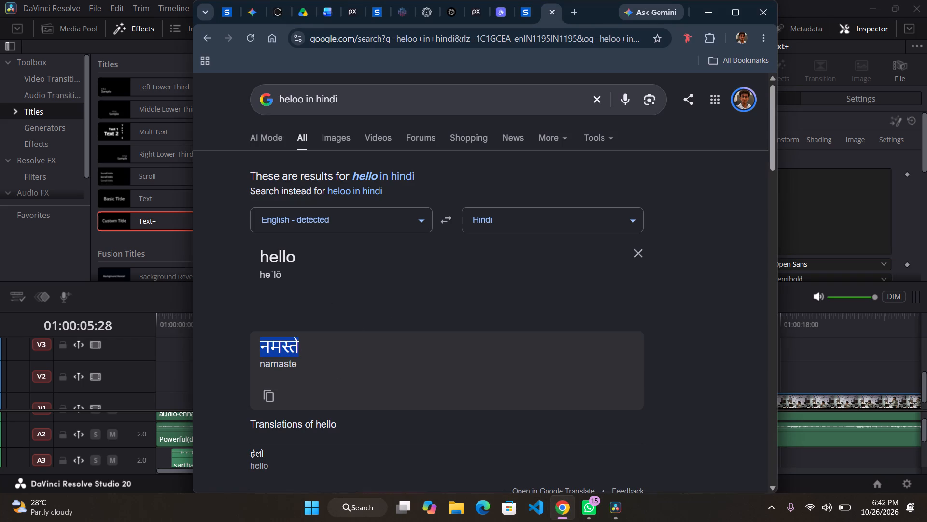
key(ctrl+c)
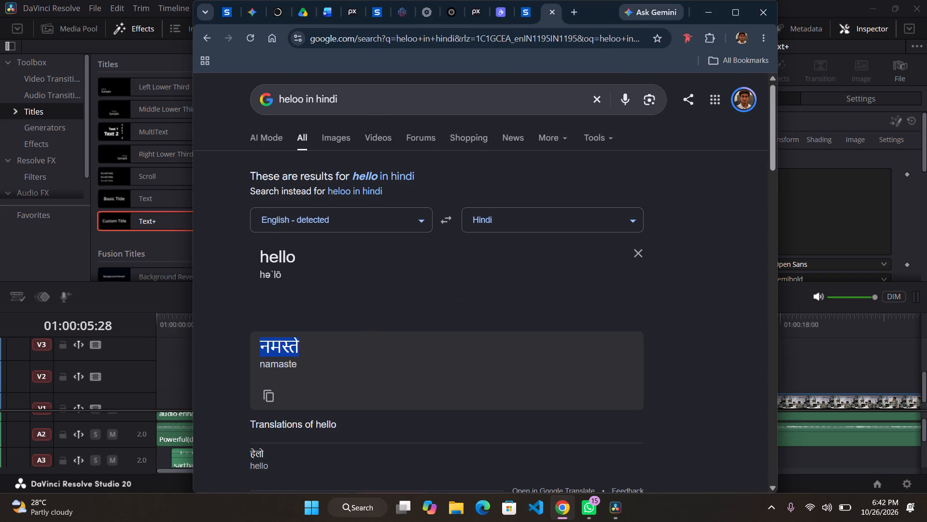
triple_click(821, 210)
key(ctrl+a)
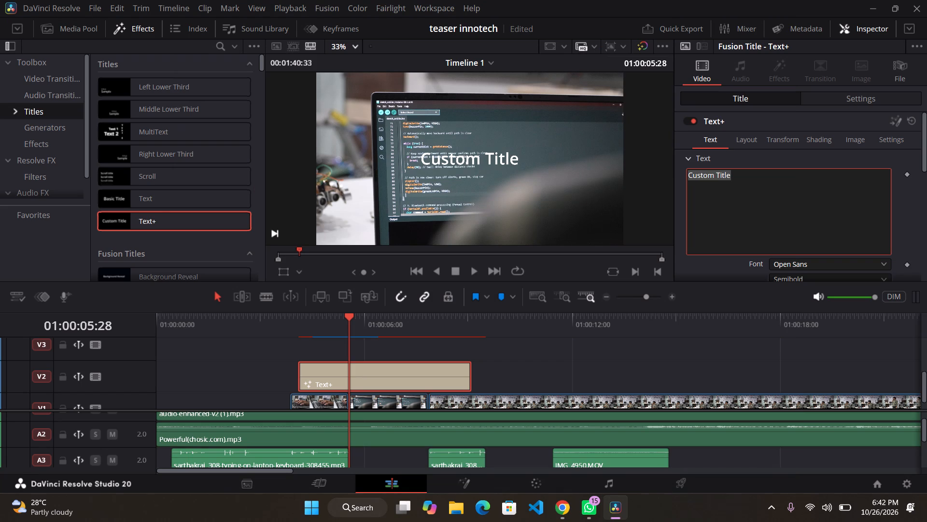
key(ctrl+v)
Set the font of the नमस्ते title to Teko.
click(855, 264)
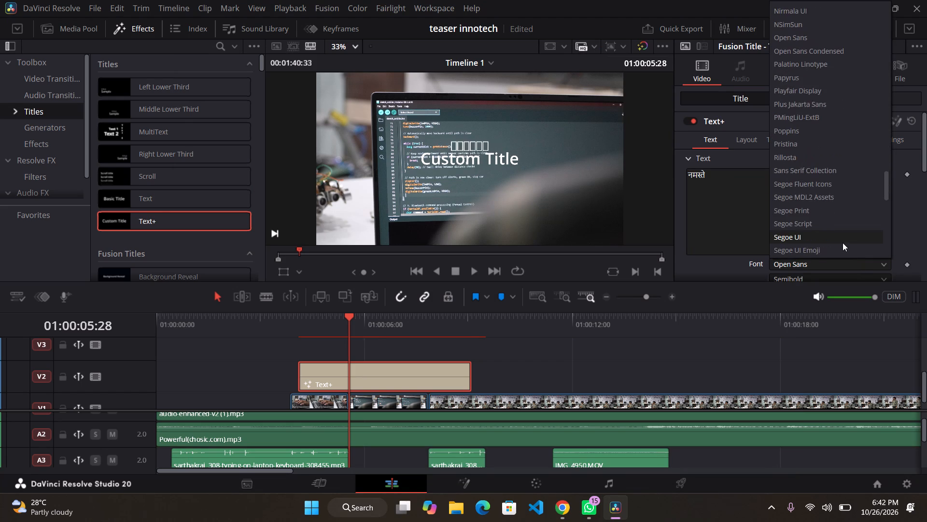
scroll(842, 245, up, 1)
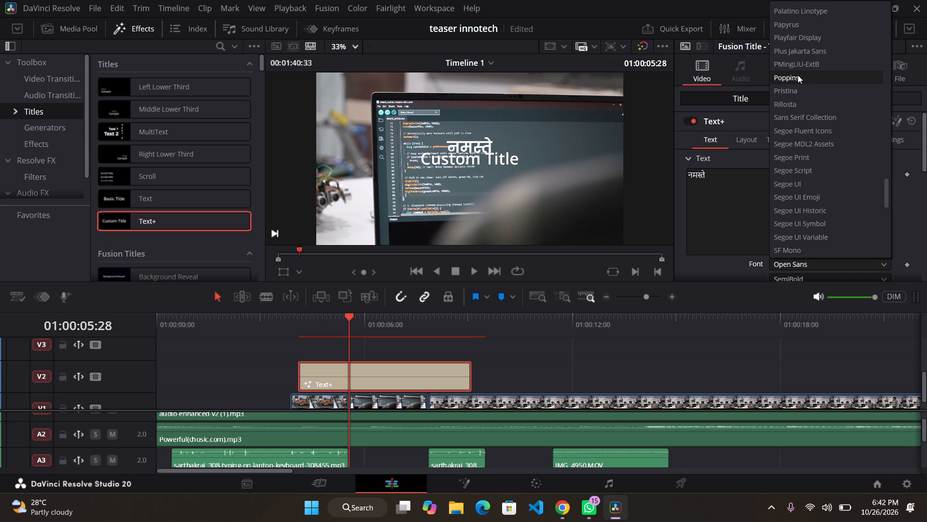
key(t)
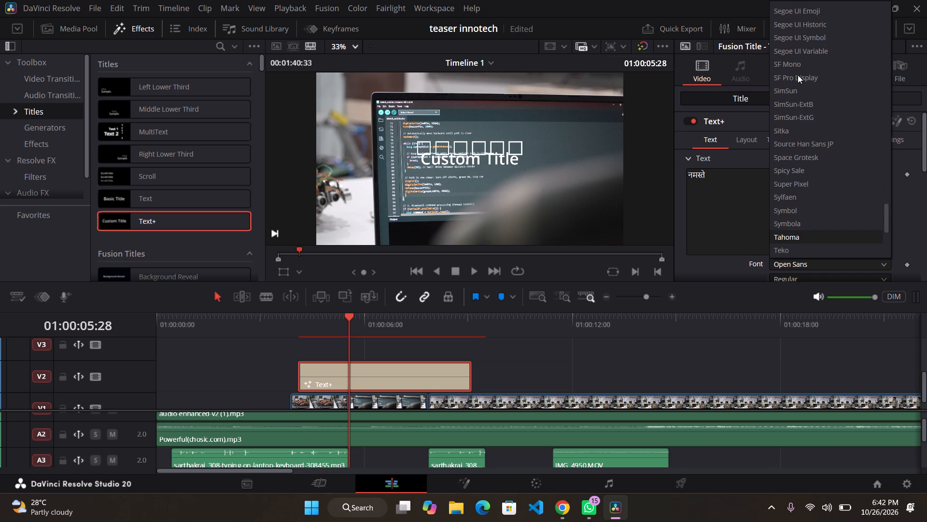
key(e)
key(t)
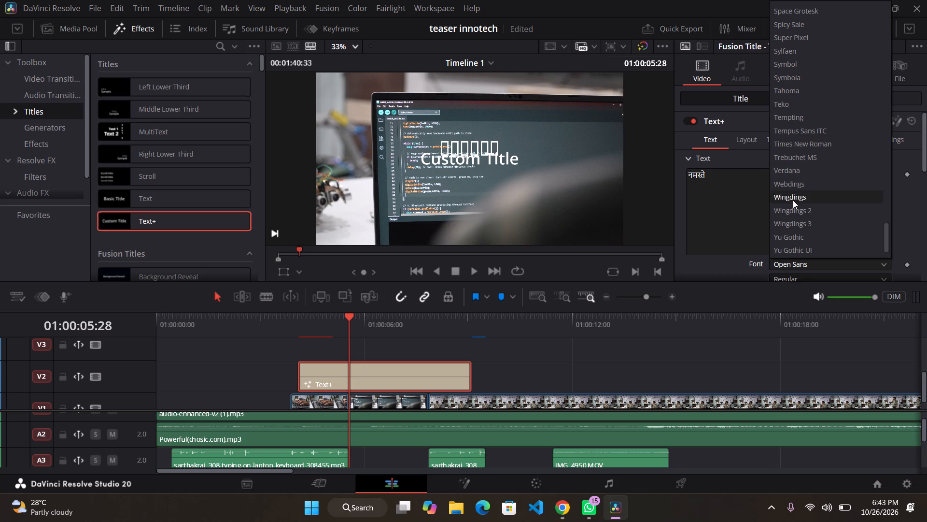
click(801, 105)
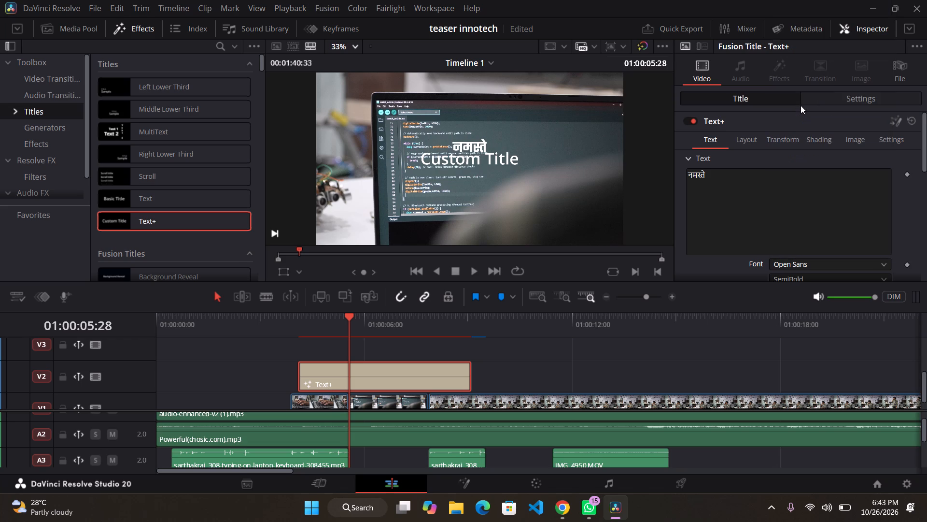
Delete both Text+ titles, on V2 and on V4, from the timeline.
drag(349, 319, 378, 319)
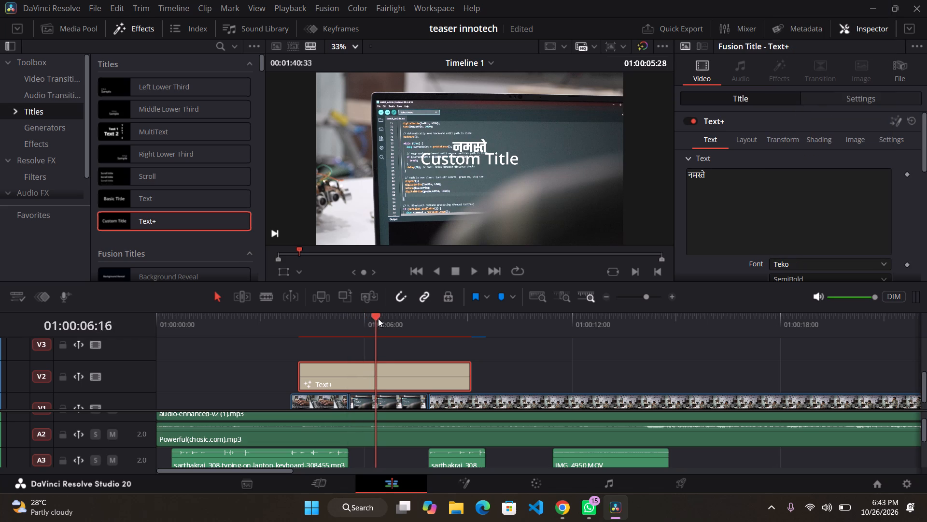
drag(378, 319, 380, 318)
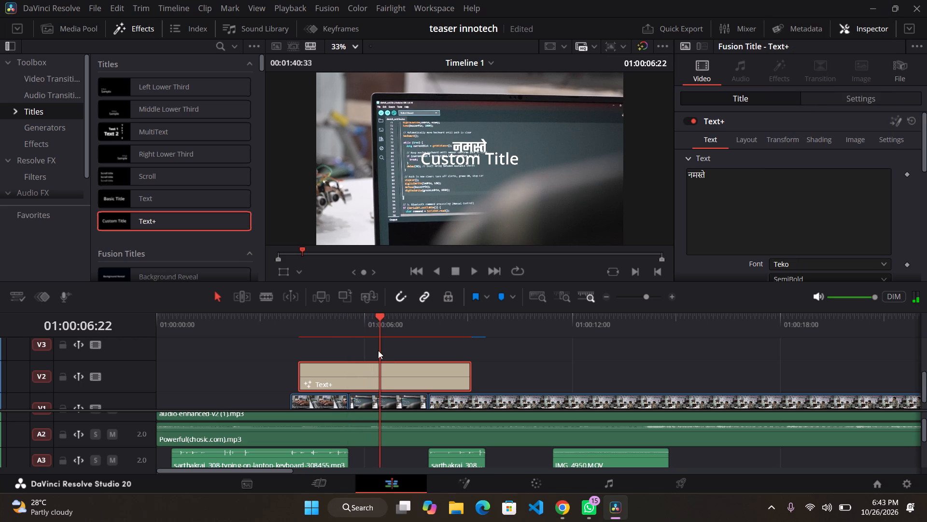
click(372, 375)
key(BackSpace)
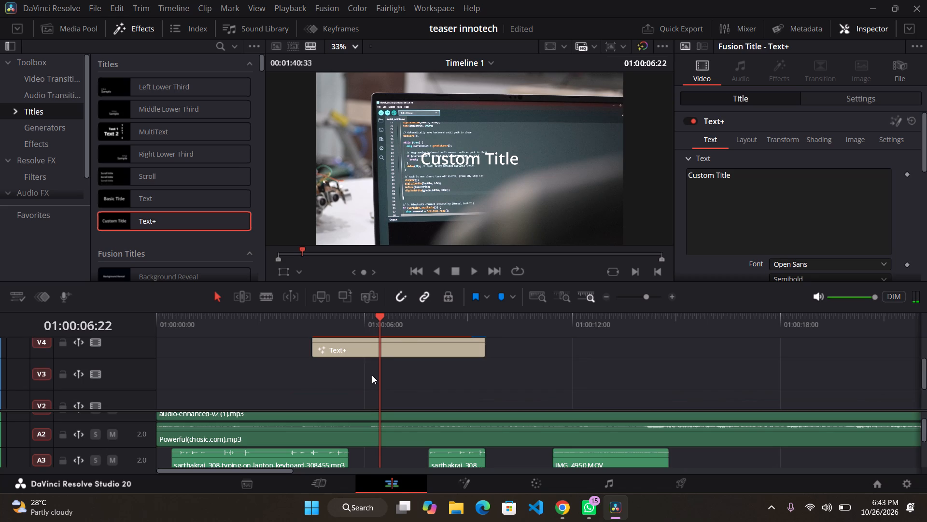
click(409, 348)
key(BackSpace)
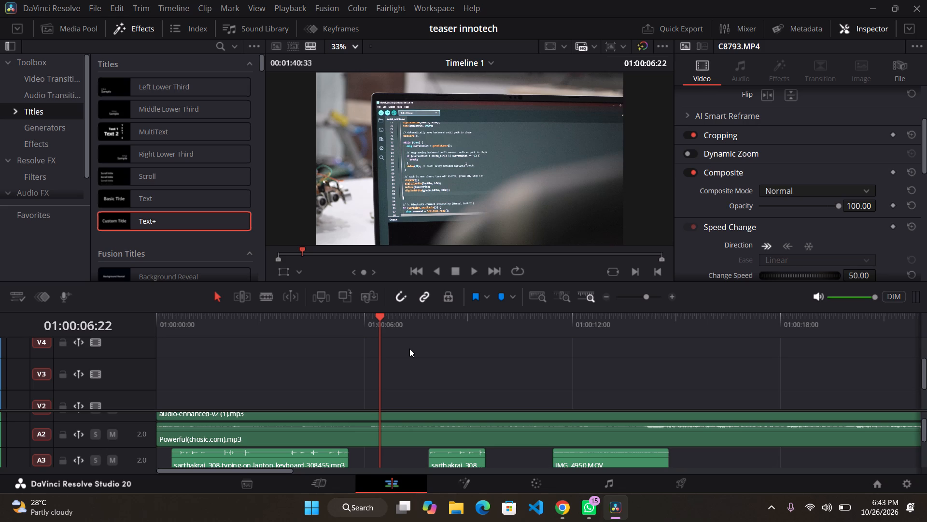
Undo the recent Text+ title edits until the IMG_4950.MOV clip is back on V1, and move the playhead onto it.
scroll(409, 348, right, 2)
scroll(444, 390, down, 1)
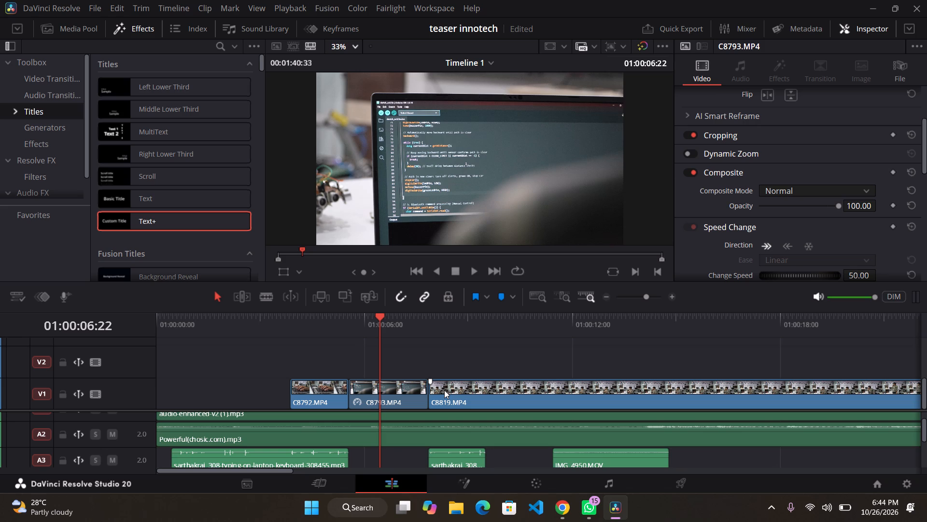
key(ctrl+z)
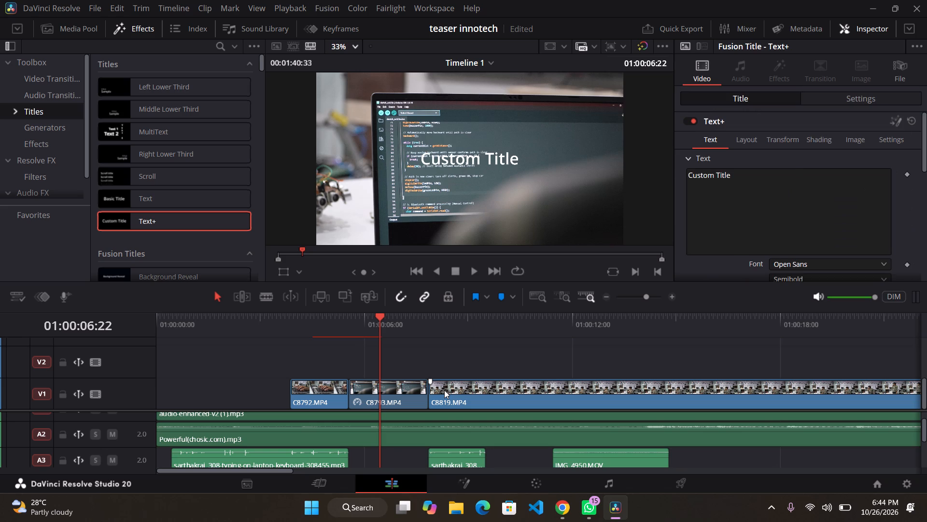
key(ctrl+z)
key(ctrl+z)
key(ctrl+z)
key(ctrl+z)
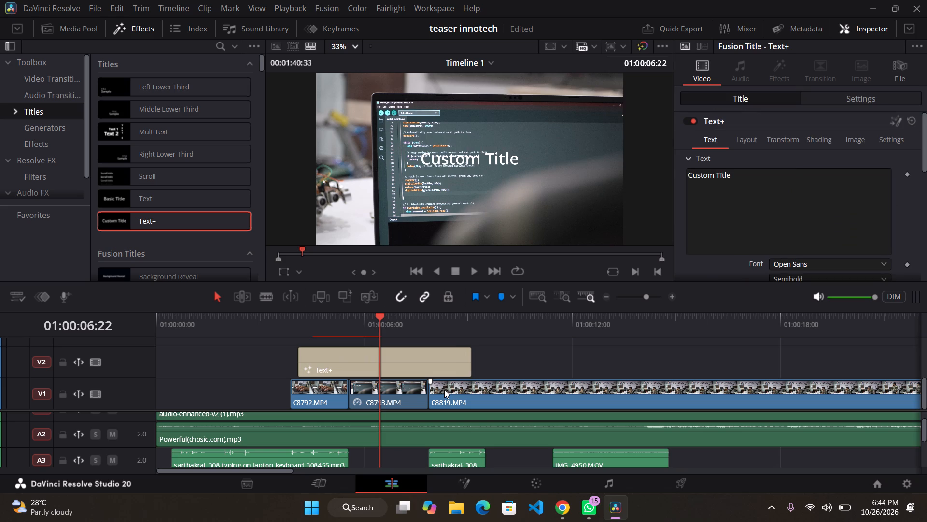
key(ctrl+z)
key(ctrl+z)
key(ctrl+z)
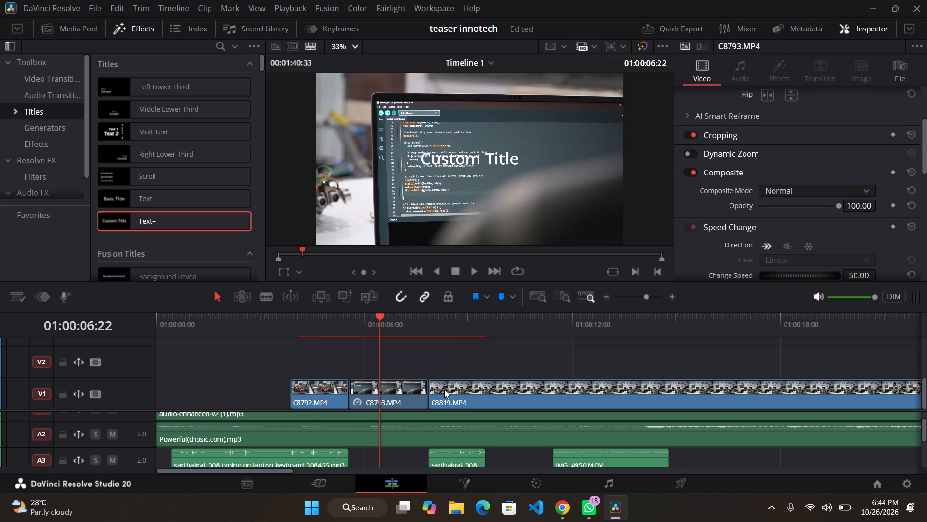
key(ctrl+z)
scroll(444, 390, up, 1)
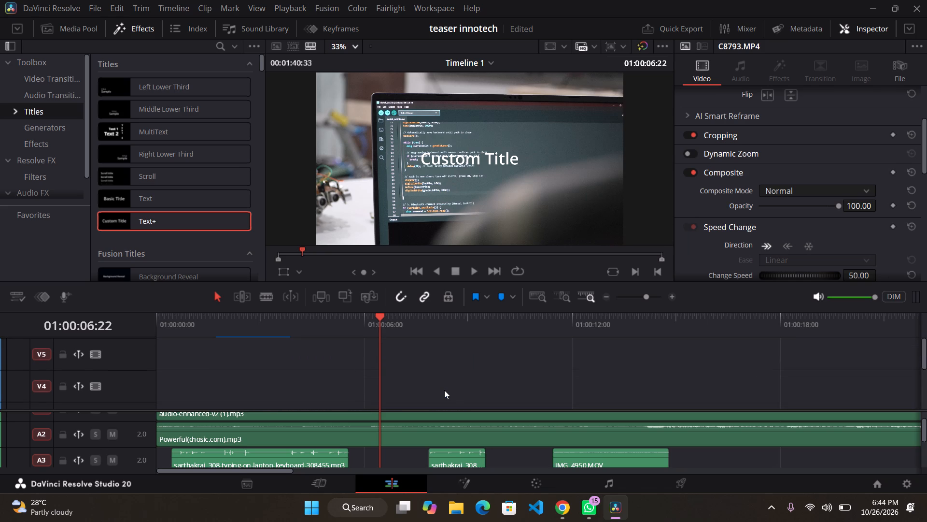
scroll(444, 390, down, 1)
click(253, 321)
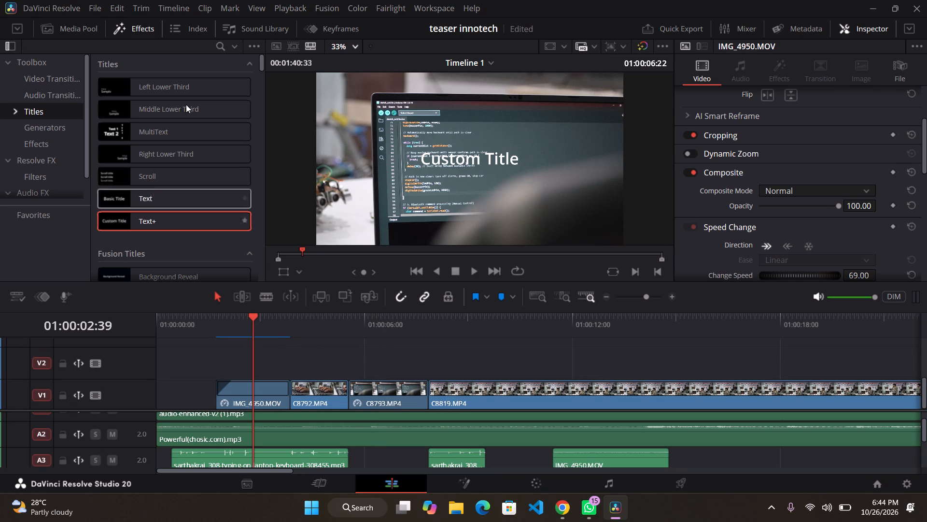
Import the video IMG_4948 from the Downloads folder into the media pool.
click(56, 23)
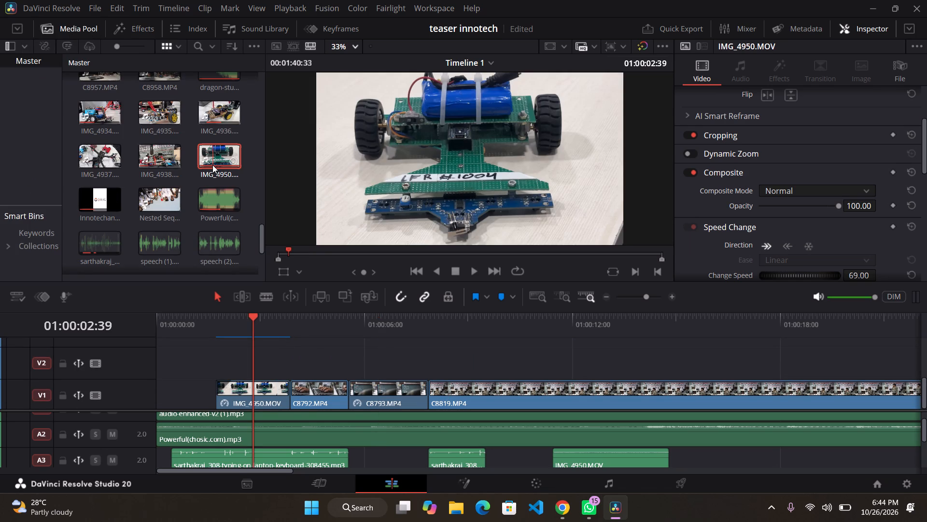
scroll(212, 165, down, 6)
right_click(192, 271)
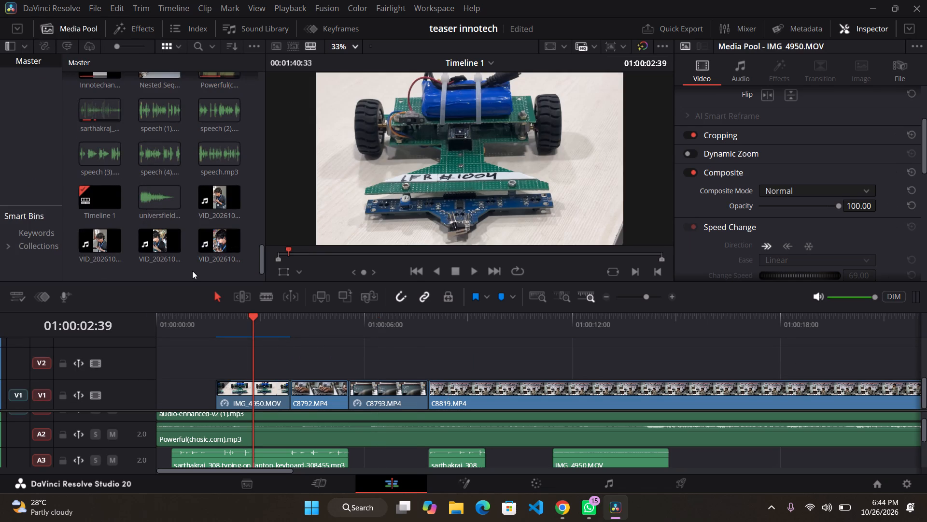
click(249, 414)
click(151, 140)
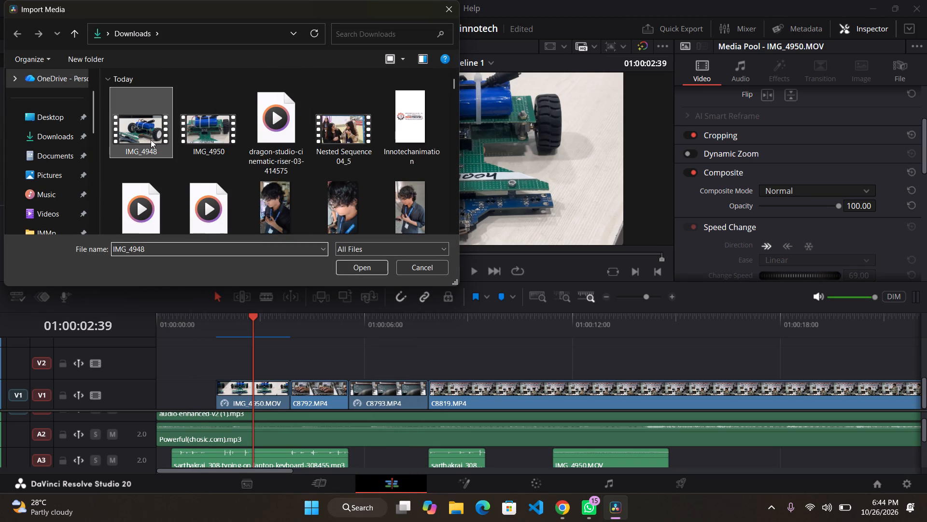
click(364, 261)
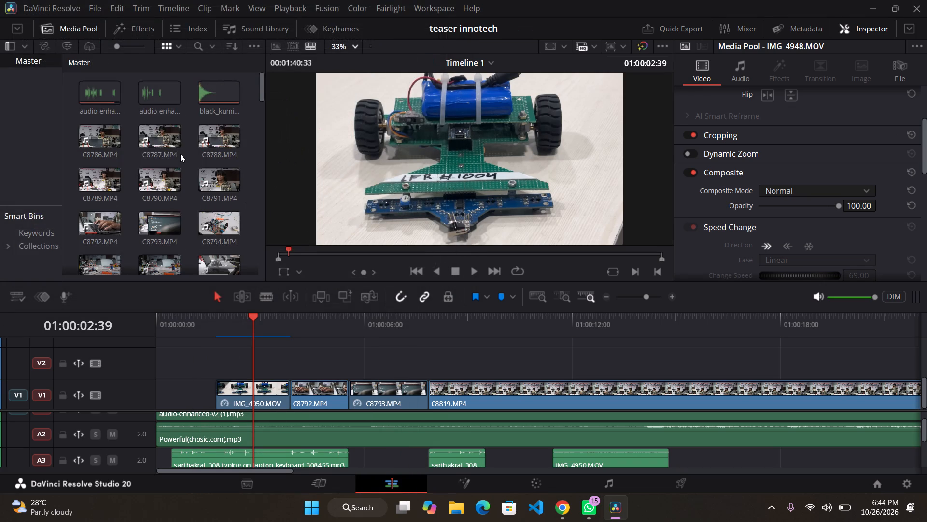
Place IMG_4948.MOV from the media pool on V3 at about 01:00:16, with its audio on A3.
scroll(180, 154, up, 9)
scroll(212, 216, down, 5)
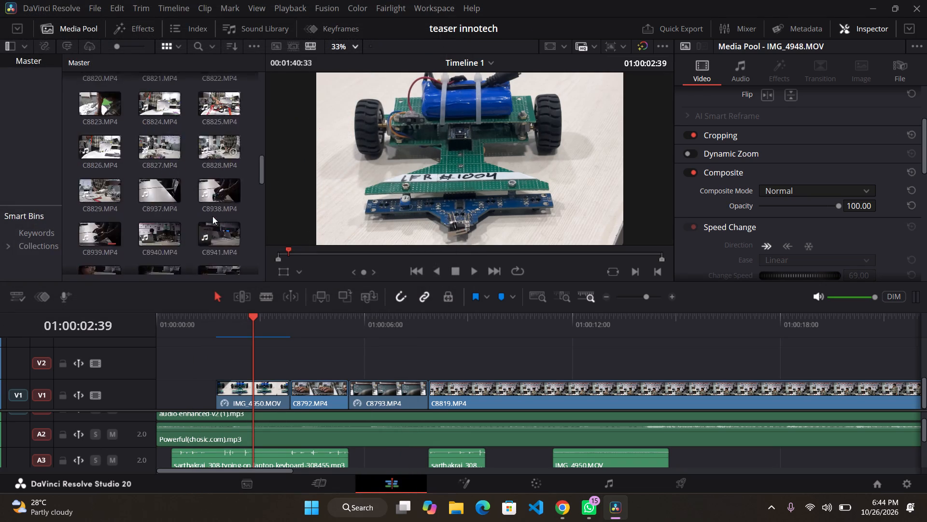
scroll(212, 216, down, 3)
scroll(212, 216, up, 1)
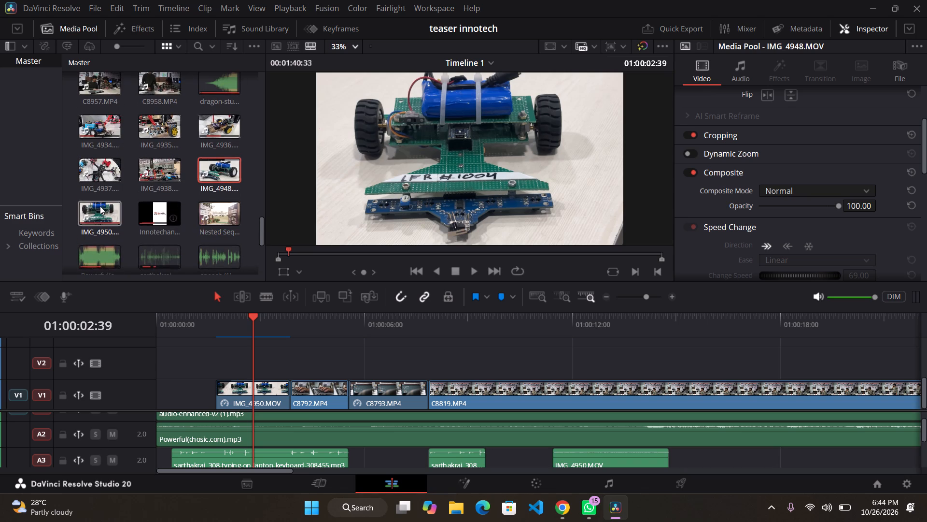
drag(216, 165, 242, 362)
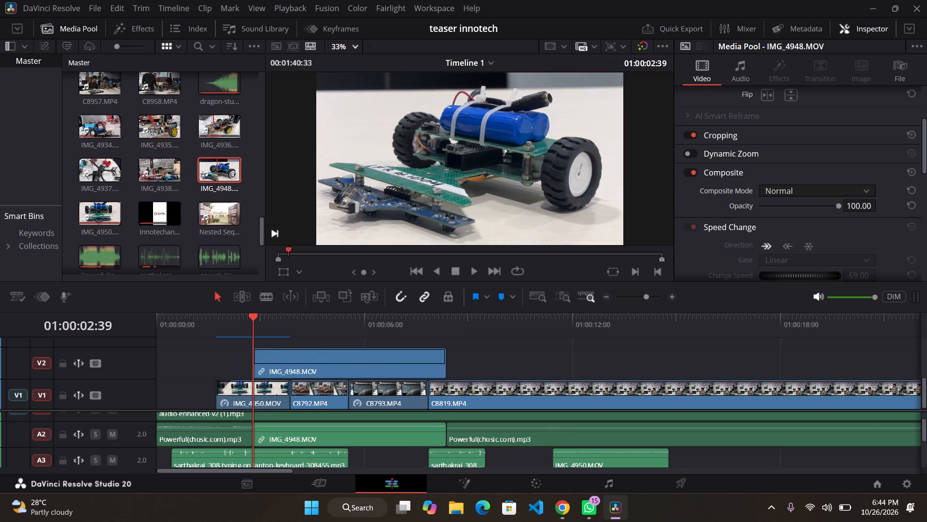
drag(242, 362, 465, 318)
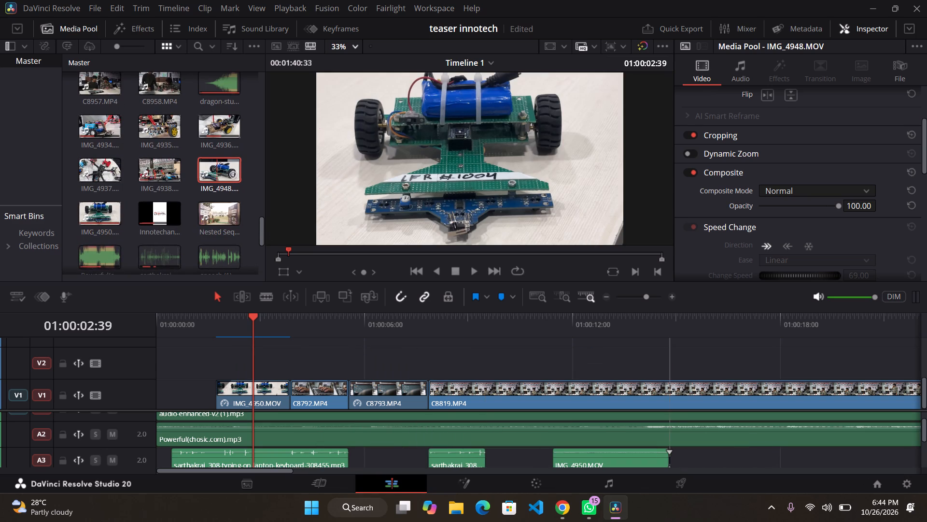
drag(465, 318, 722, 359)
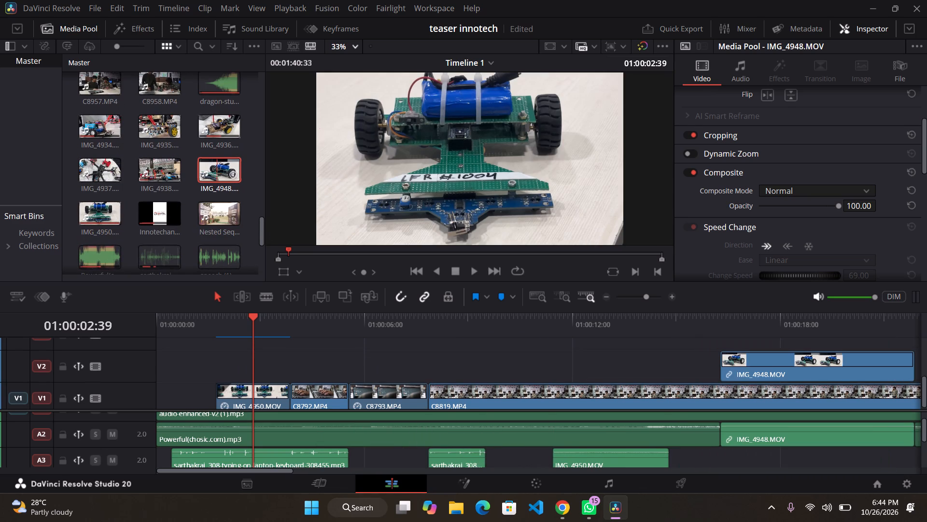
drag(722, 359, 720, 341)
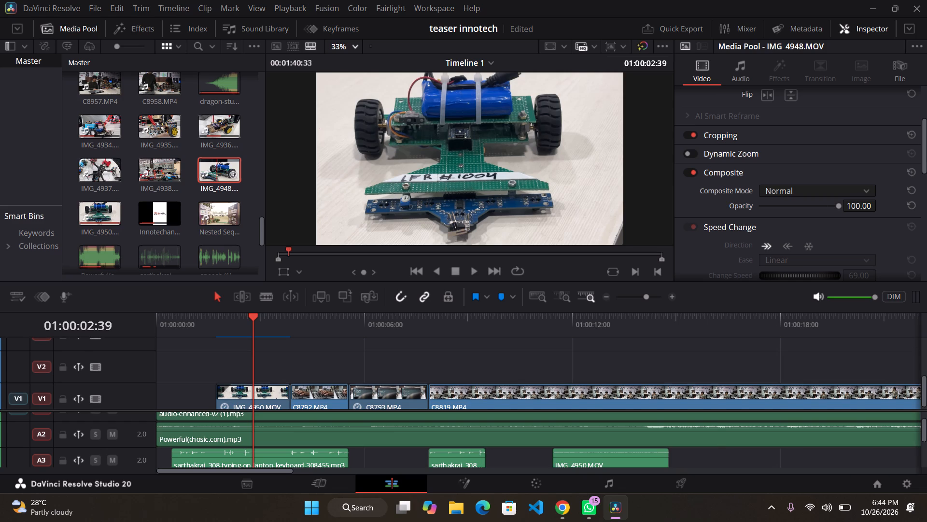
drag(720, 341, 720, 346)
Trim the end of IMG_4948.MOV on V3 to a duration of 00:00:02:40.
scroll(720, 346, left, 1)
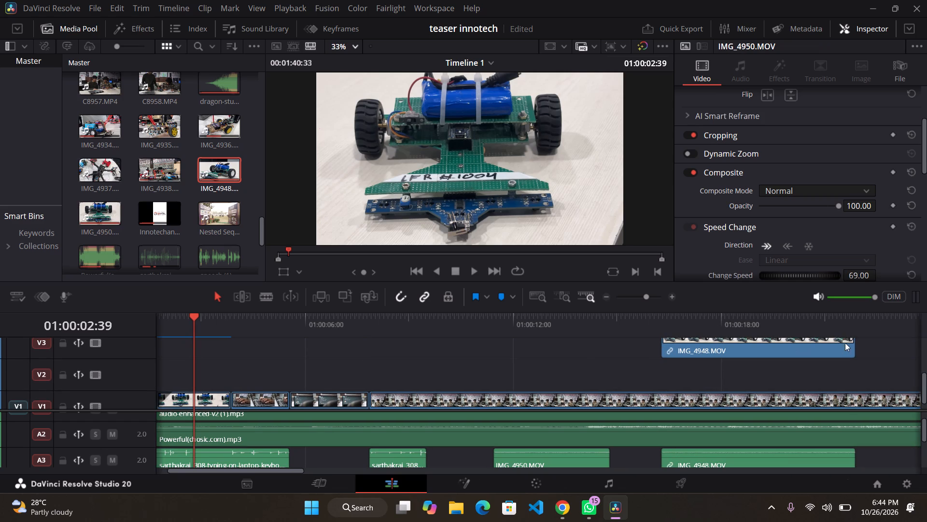
drag(856, 346, 758, 373)
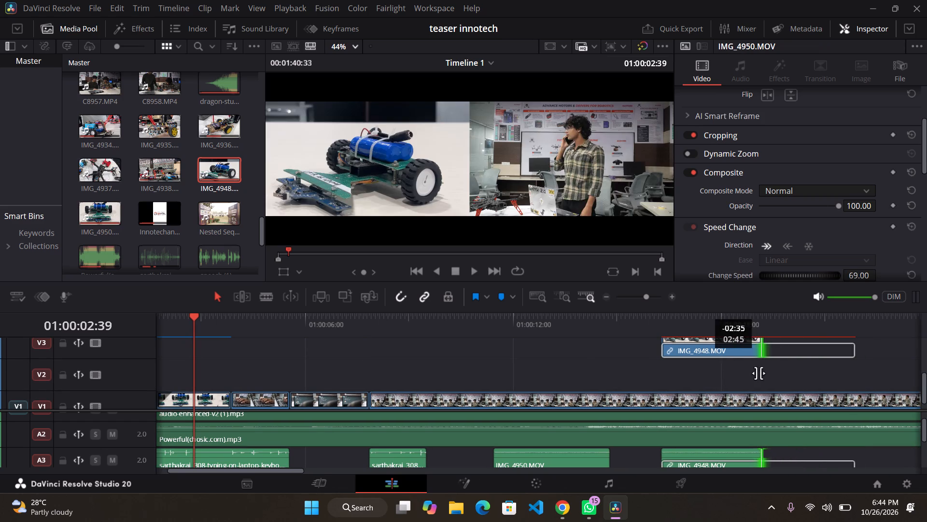
drag(758, 373, 758, 373)
Unlink IMG_4948.MOV from its audio and move only the video clip from V3 down to V2, a few seconds earlier.
click(712, 463)
right_click(712, 463)
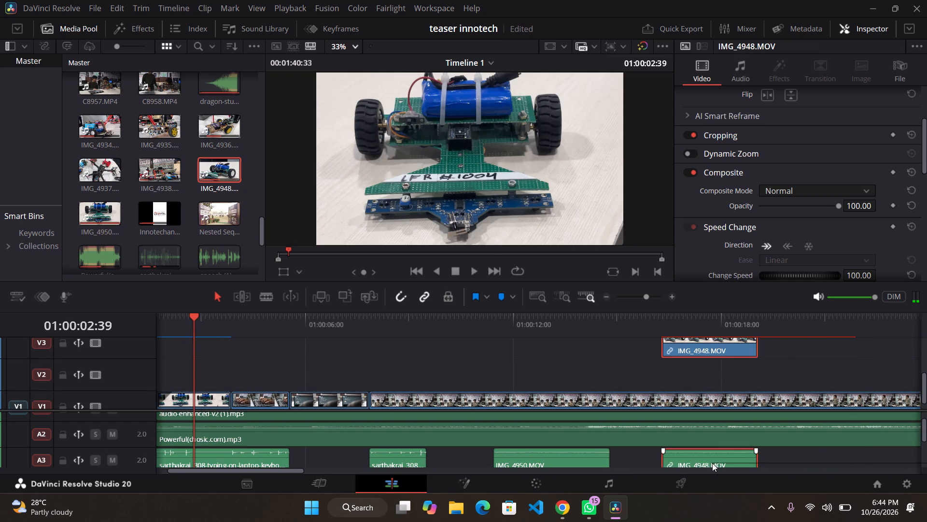
click(723, 450)
drag(776, 354, 737, 352)
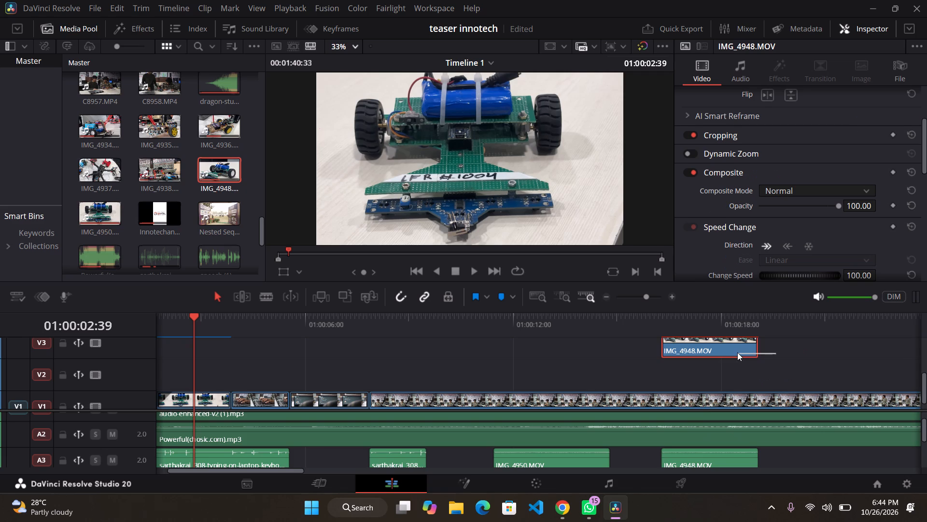
click(737, 352)
drag(737, 352, 655, 366)
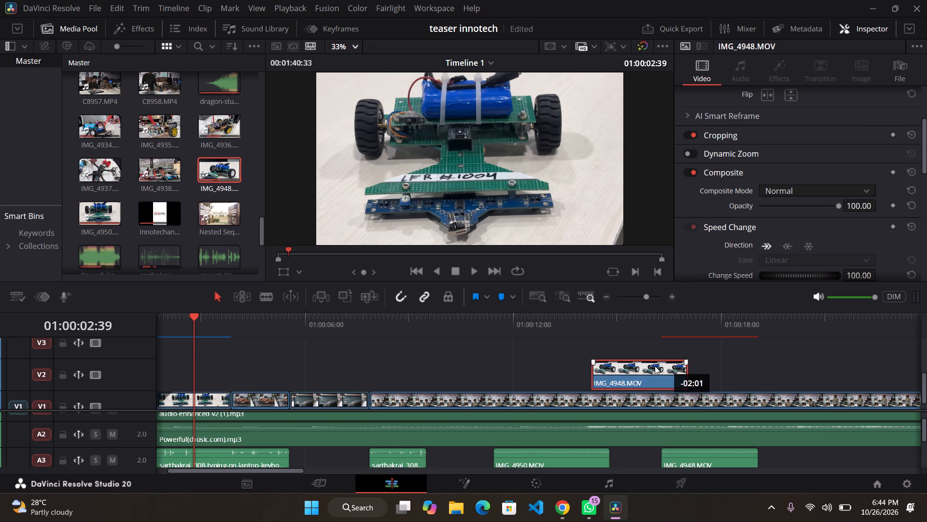
drag(655, 366, 648, 366)
Delete the separated IMG_4948.MOV audio clip from A3.
click(704, 459)
key(BackSpace)
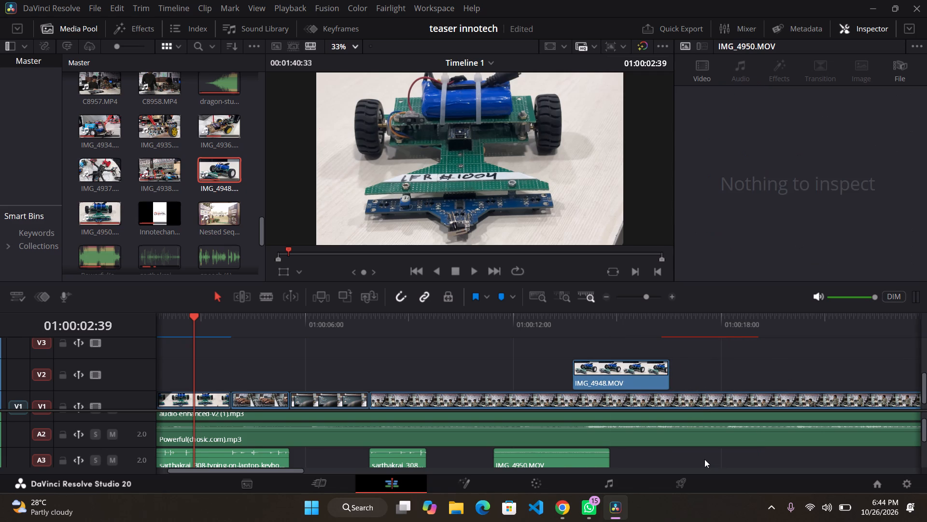
Move IMG_4948.MOV along V2 above the opening shot, aligning its end with the end of IMG_4950.MOV on V1.
scroll(704, 459, right, 1)
drag(689, 374, 564, 368)
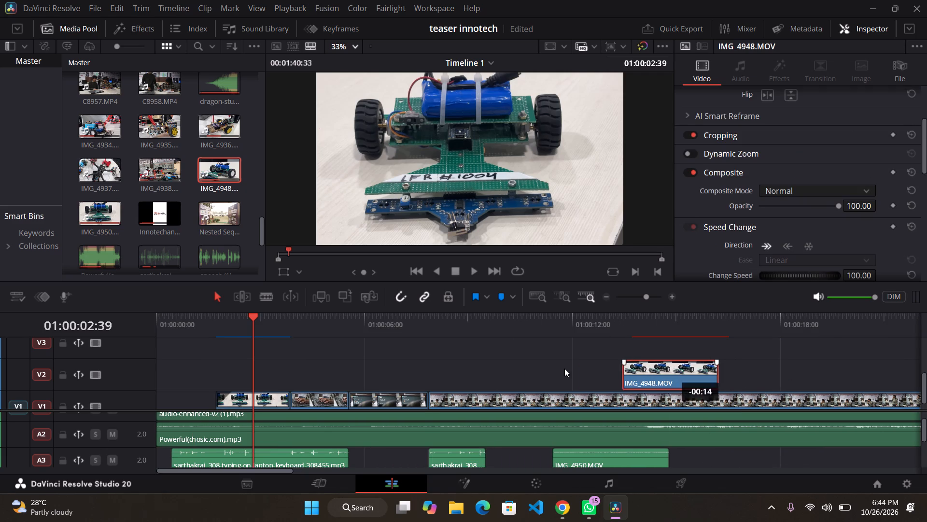
drag(564, 368, 228, 370)
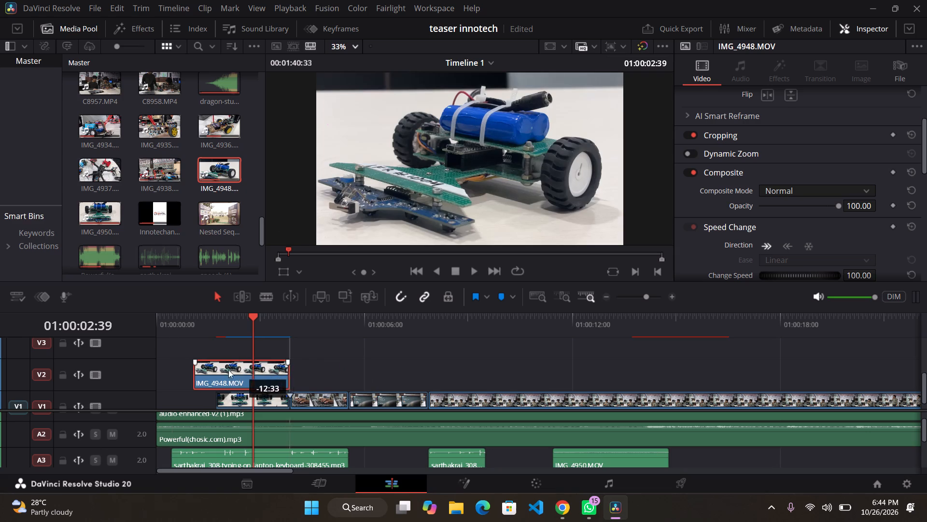
drag(228, 370, 251, 368)
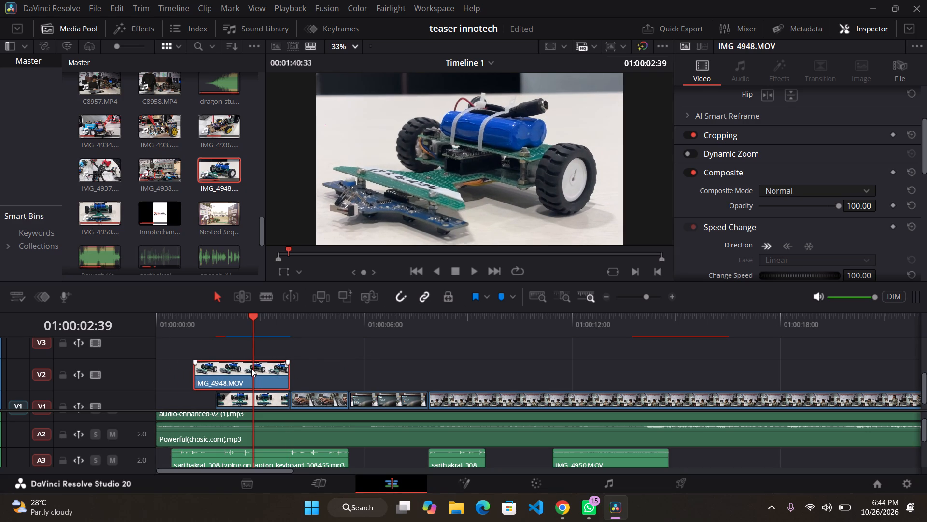
Stabilize the IMG_4948.MOV clip on V2 using the Perspective mode.
drag(254, 318, 253, 318)
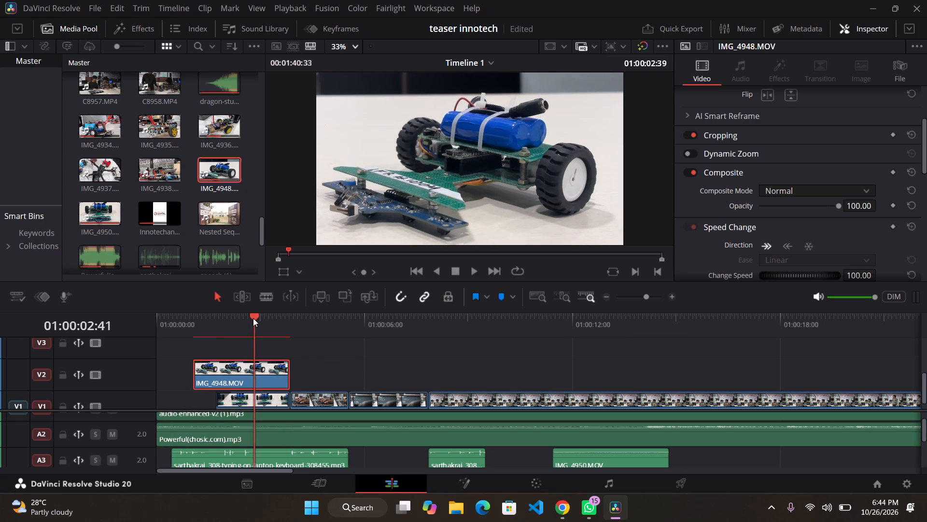
drag(253, 318, 209, 322)
click(252, 365)
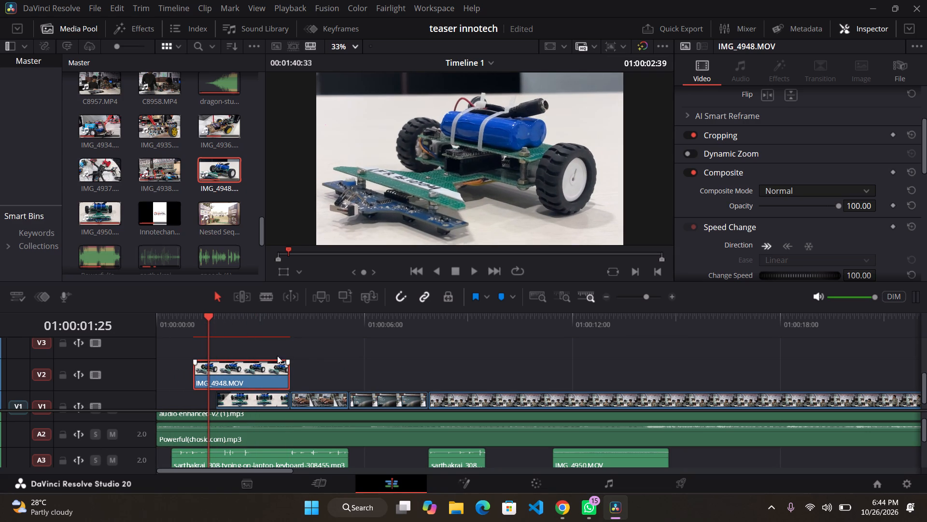
scroll(727, 147, down, 1)
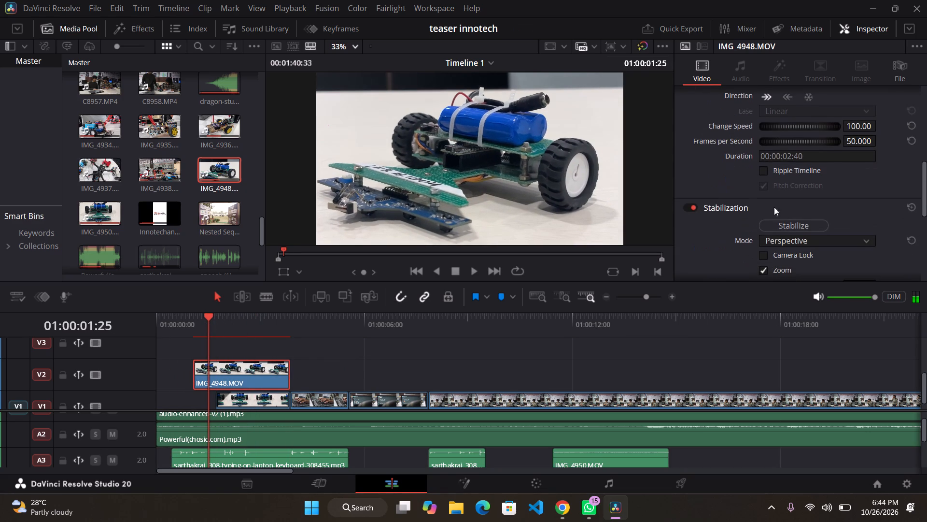
click(796, 229)
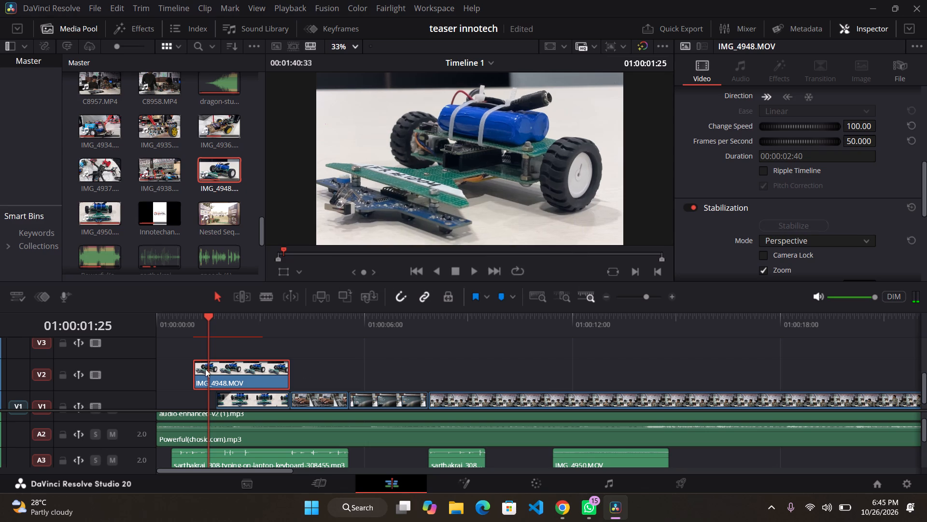
Play back the stabilized IMG_4948.MOV clip from just before its start.
click(189, 318)
key(space)
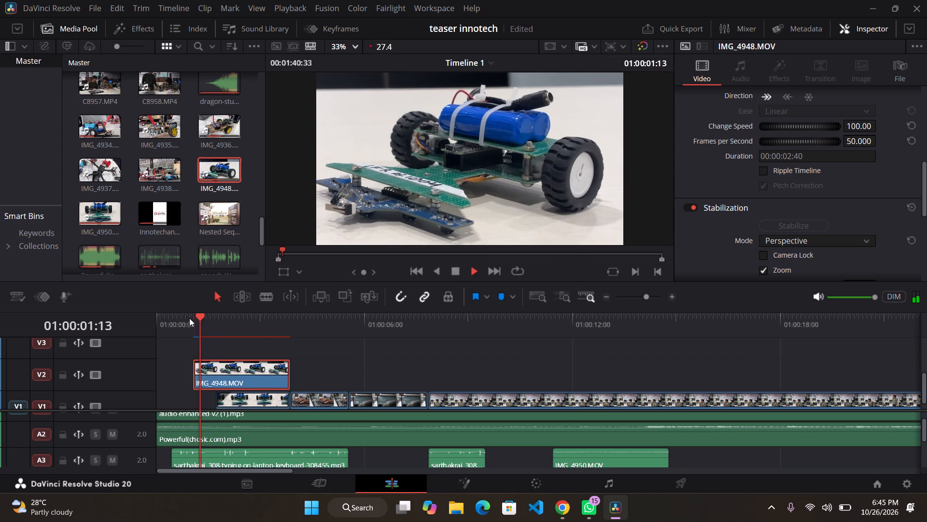
key(space)
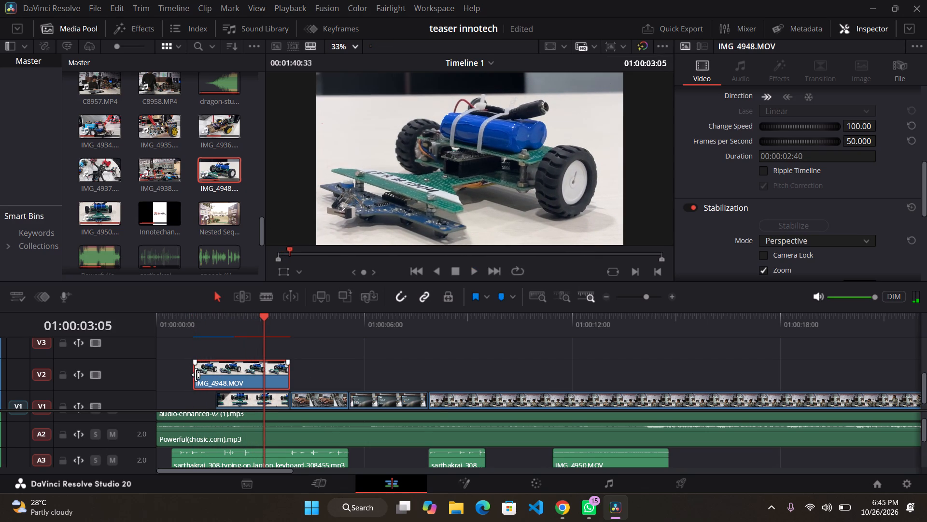
Change the clip speed of IMG_4948.MOV on V2 to 50%.
right_click(221, 373)
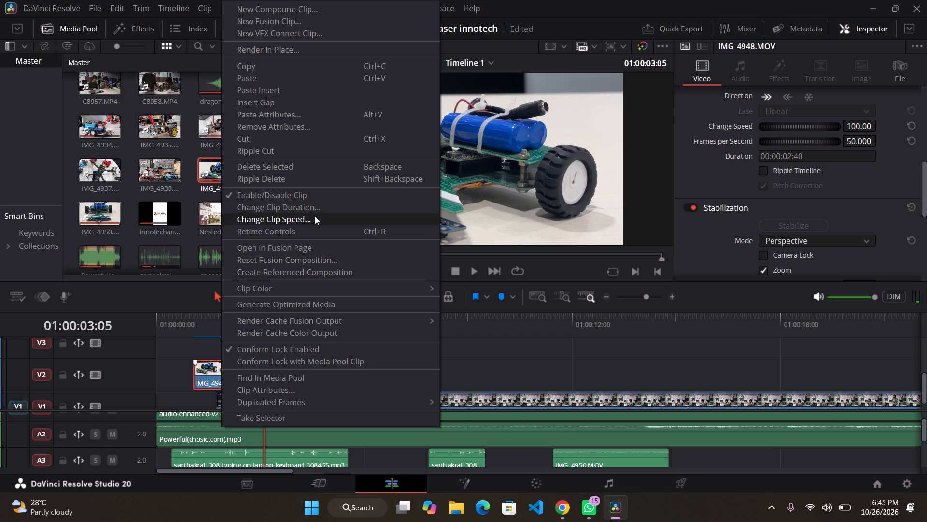
click(315, 216)
double_click(224, 207)
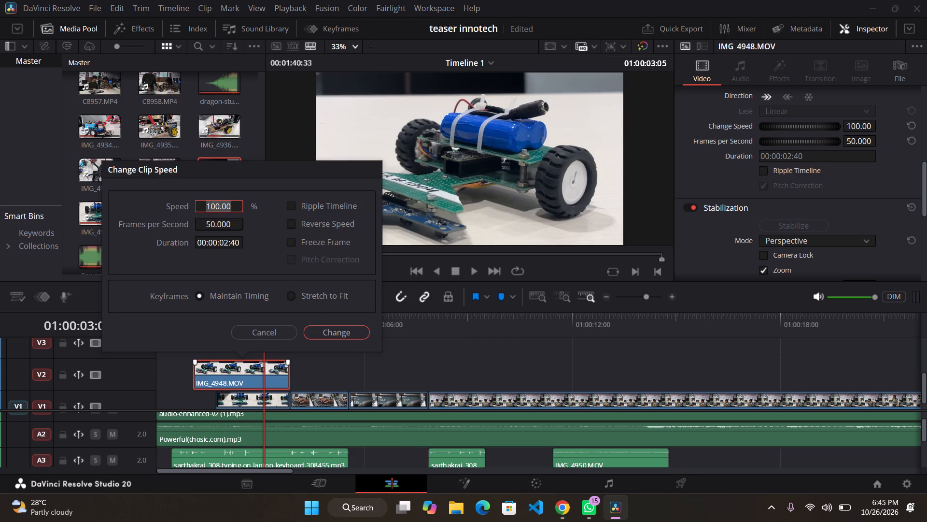
text(50)
key(Return)
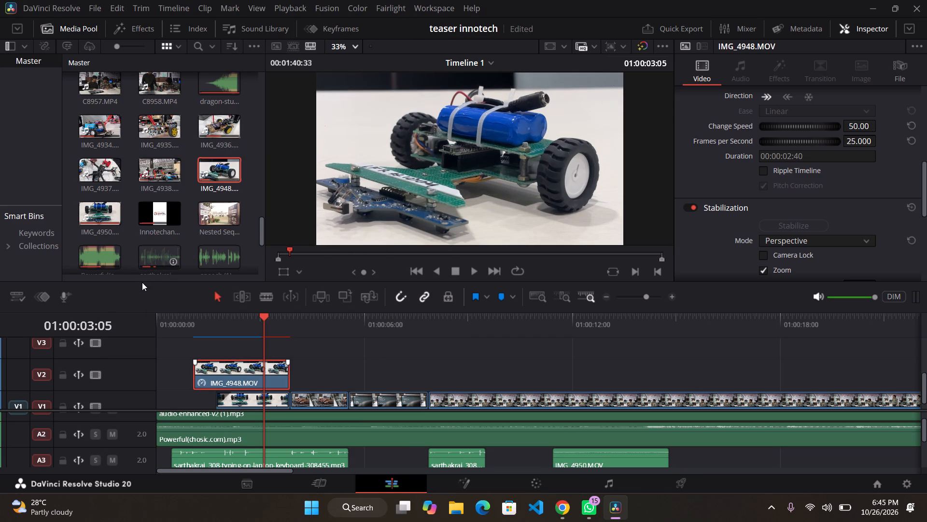
Play back the slowed IMG_4948.MOV clip from its start.
click(194, 326)
key(space)
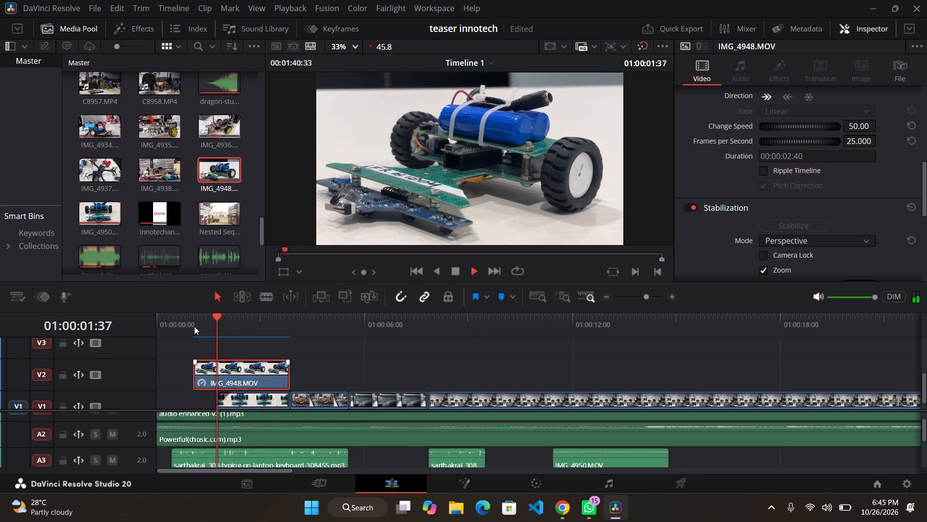
key(space)
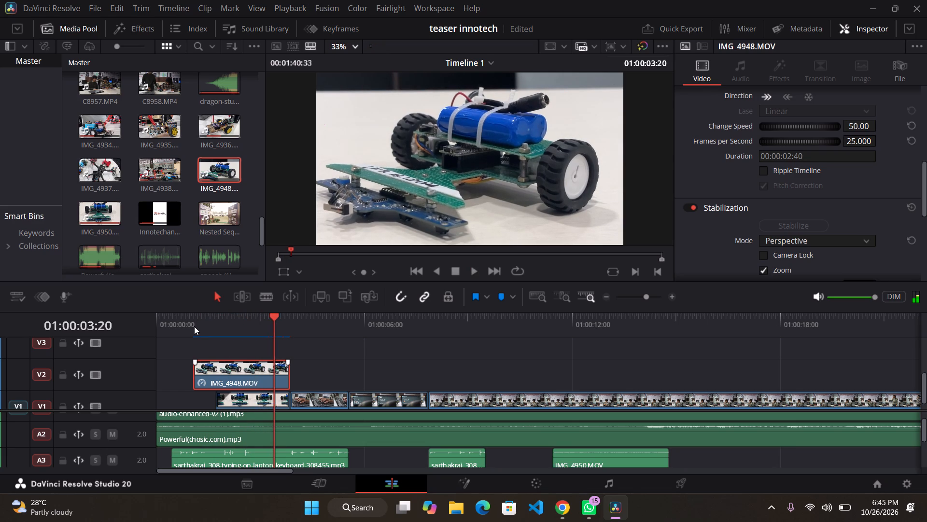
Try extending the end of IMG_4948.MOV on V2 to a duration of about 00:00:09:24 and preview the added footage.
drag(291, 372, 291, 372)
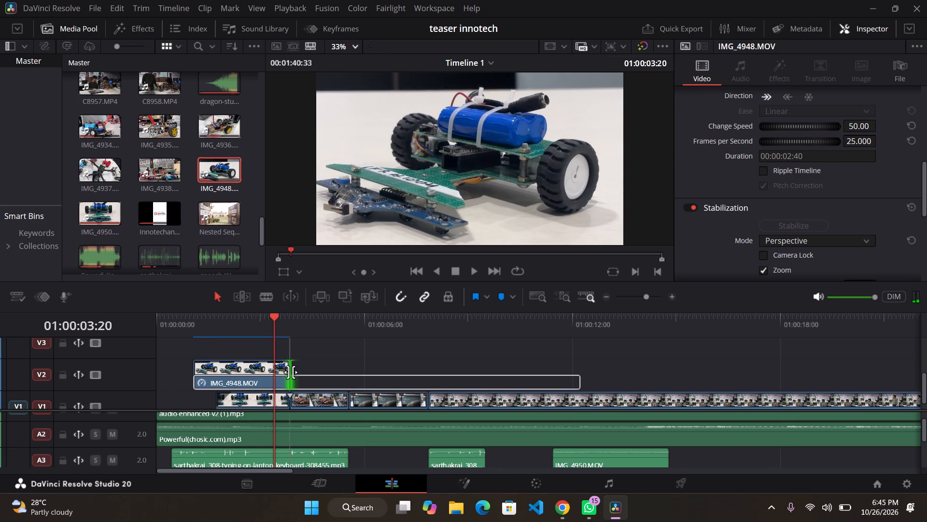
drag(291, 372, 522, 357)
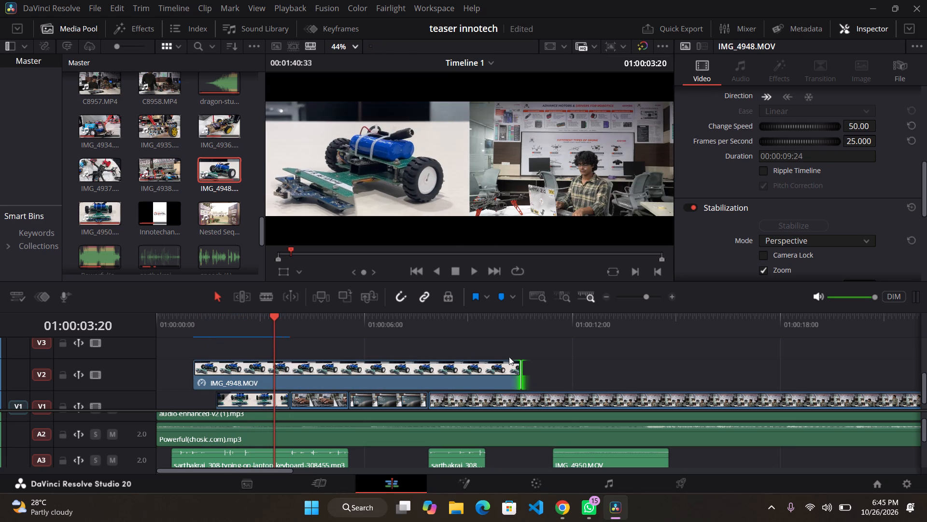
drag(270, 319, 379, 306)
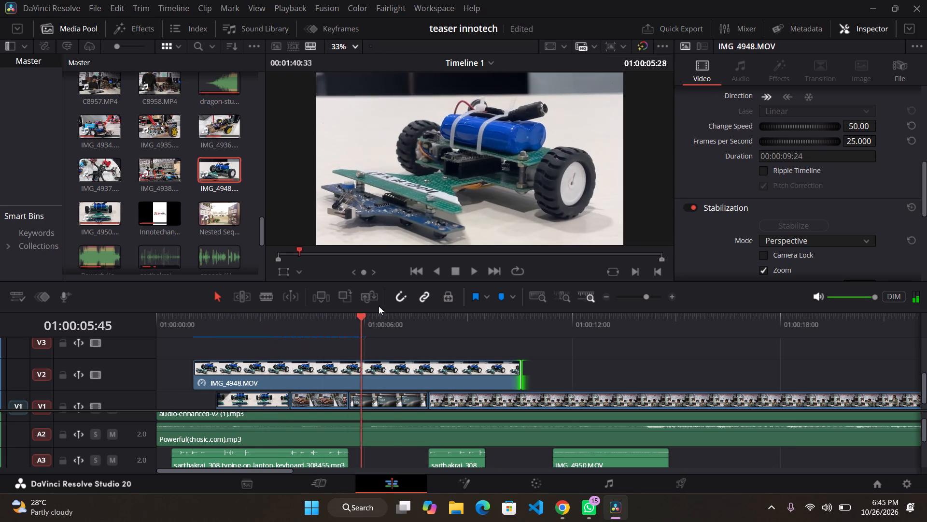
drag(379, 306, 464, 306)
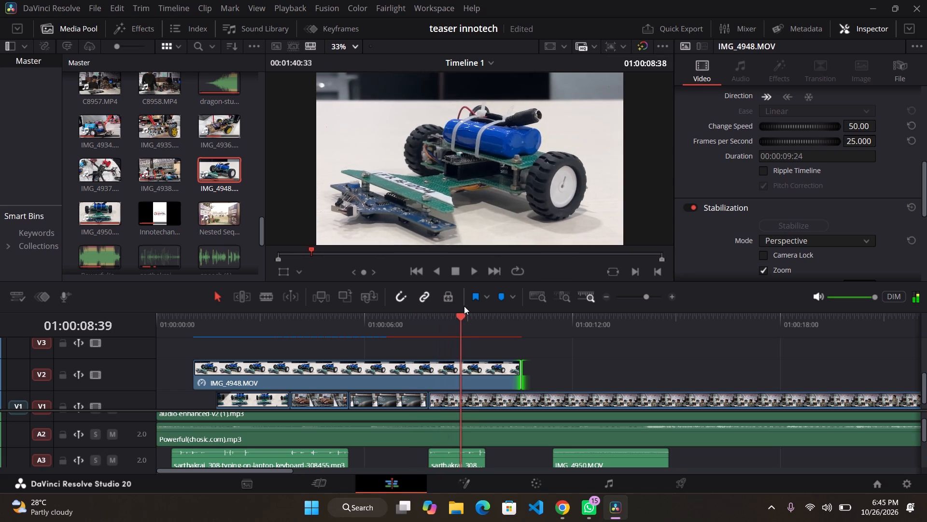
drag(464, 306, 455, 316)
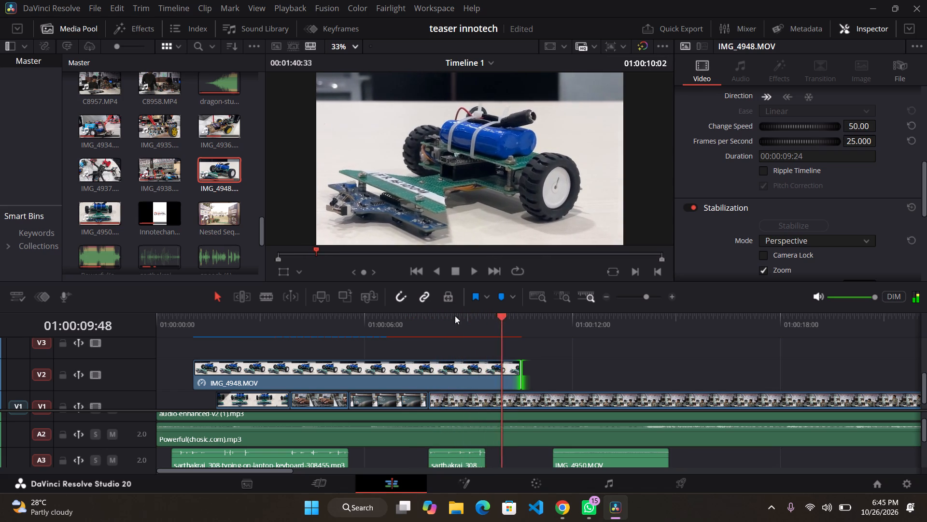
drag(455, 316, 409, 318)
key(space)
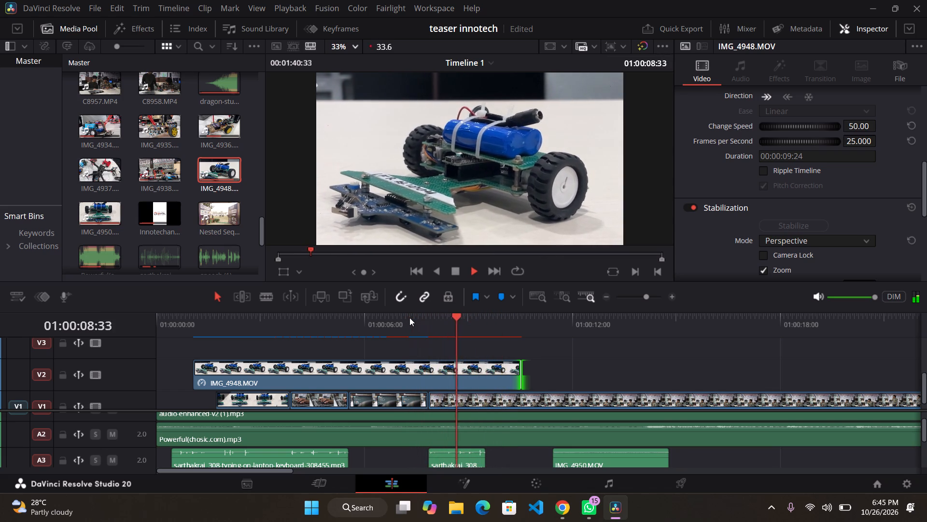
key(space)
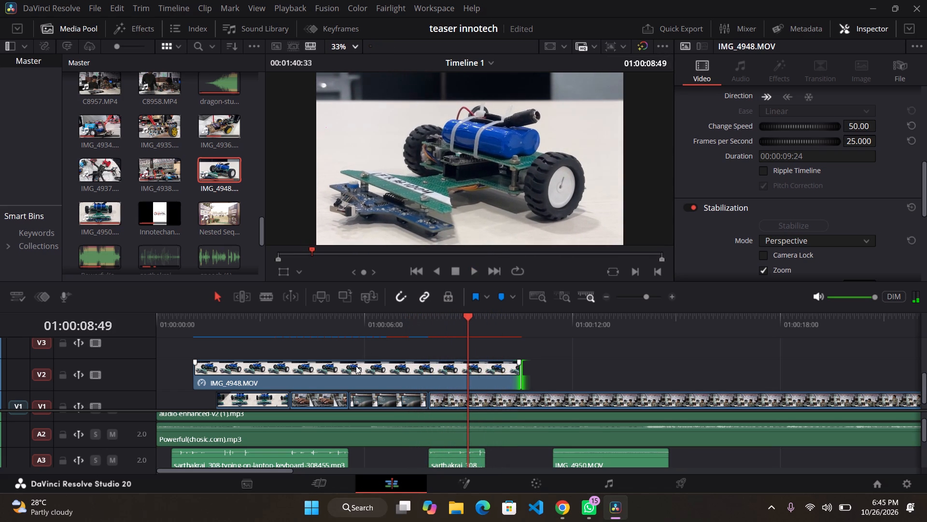
Trim both ends of IMG_4948.MOV on V2 to match the start and end of the opening IMG_4950.MOV shot on V1.
drag(520, 378, 289, 379)
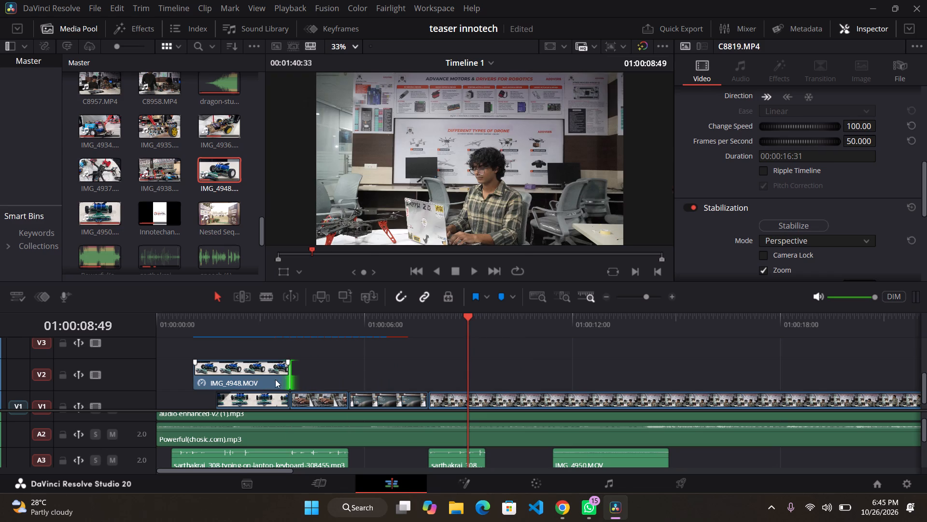
drag(194, 376, 225, 374)
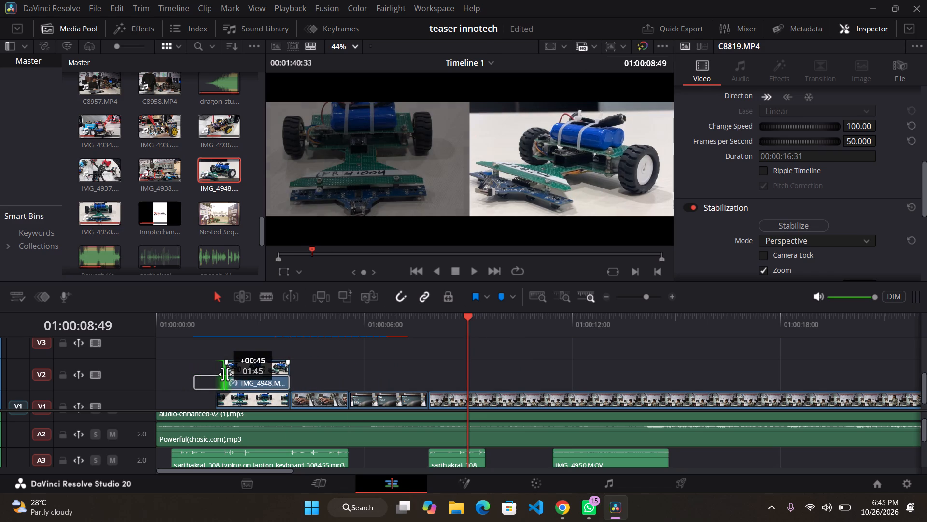
drag(225, 374, 220, 376)
Move IMG_4948.MOV from V2 straight down onto V1, overwriting the opening IMG_4950.MOV shot.
drag(241, 378, 245, 387)
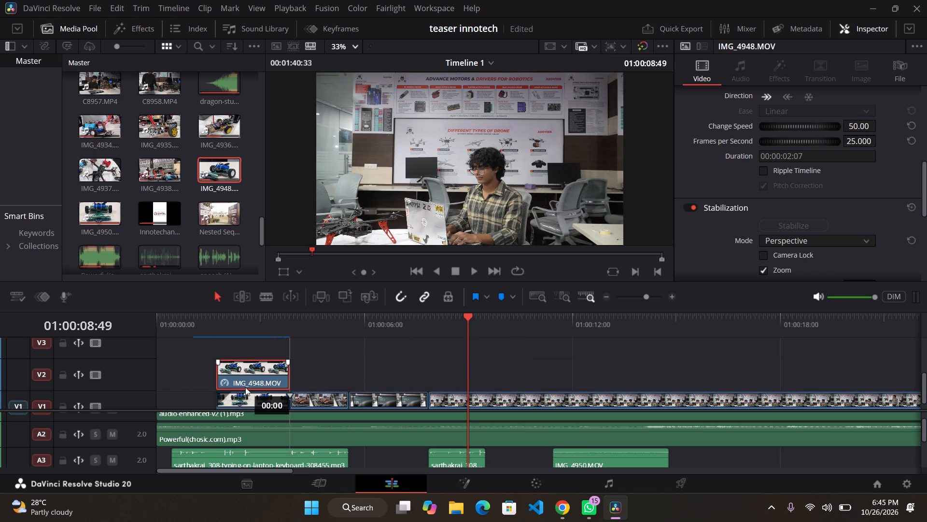
drag(245, 387, 245, 391)
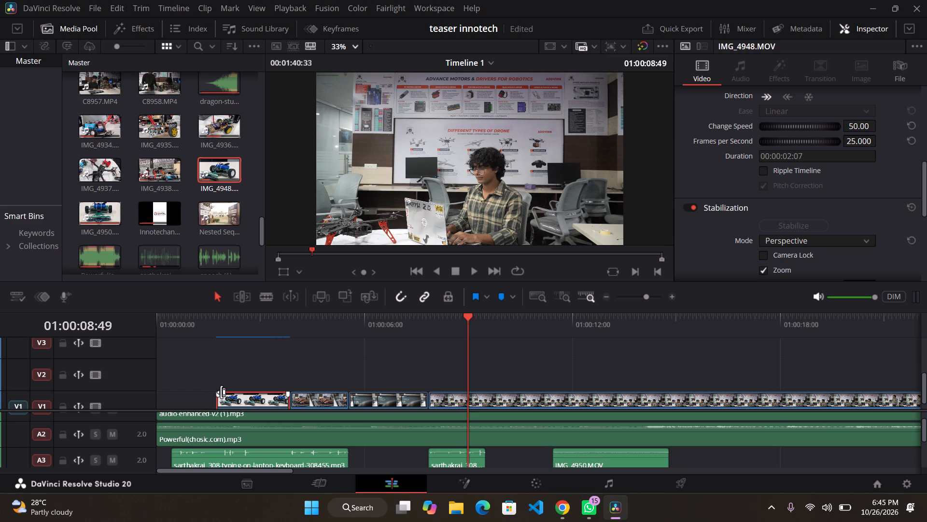
Add a fade-in of about half a second to the start of IMG_4948.MOV on V1.
drag(217, 392, 233, 392)
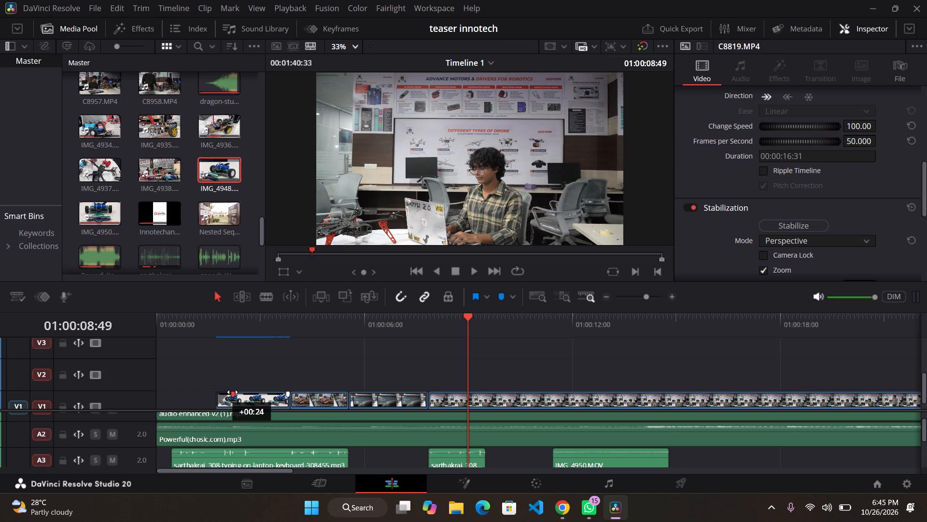
drag(233, 392, 238, 394)
Play back the teaser's opening from around the start of IMG_4948.MOV into the laptop shots to review the fade-in and cuts.
click(195, 320)
key(space)
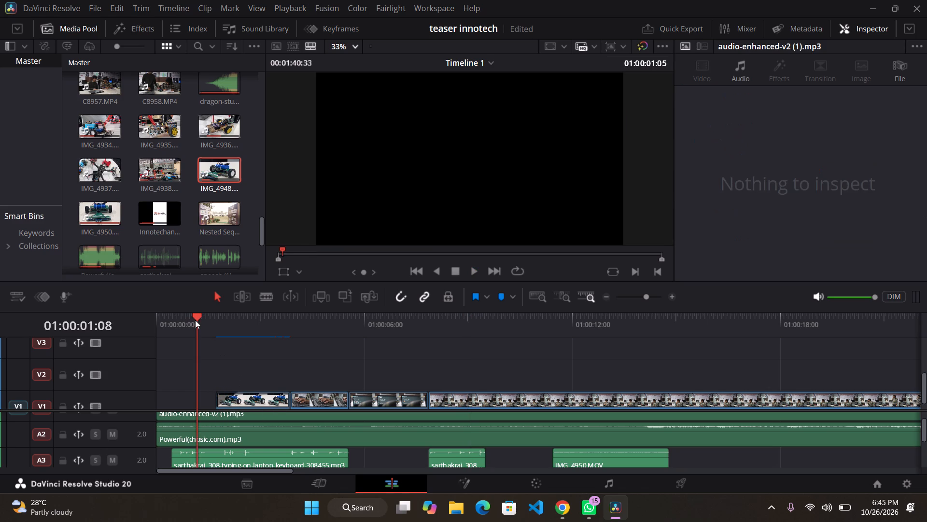
key(space)
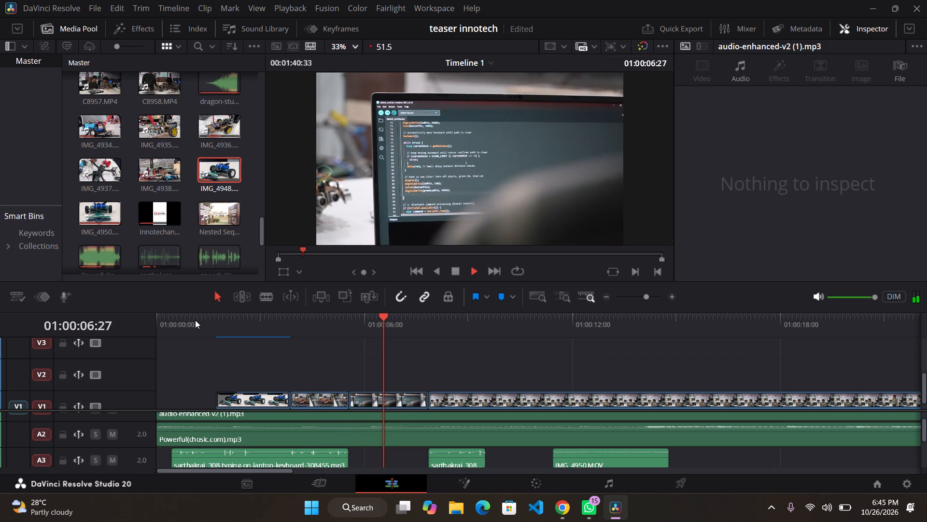
key(space)
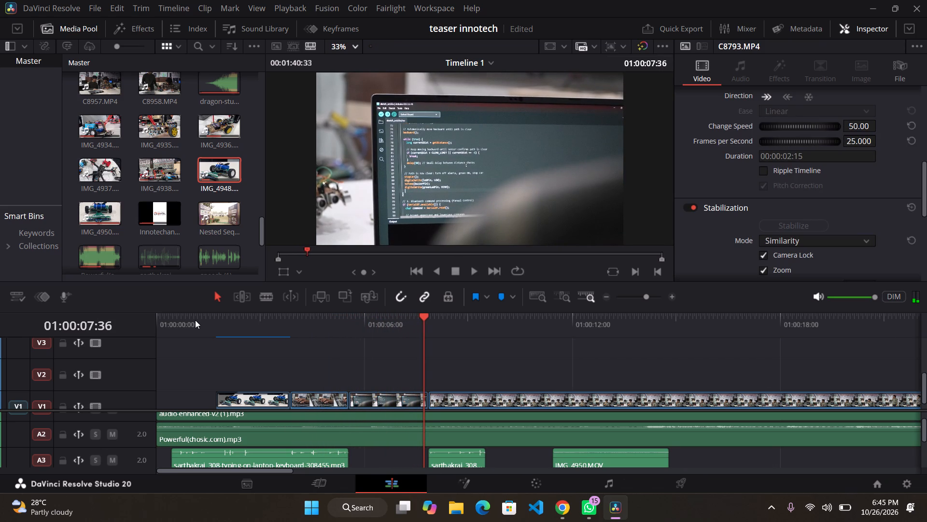
click(213, 320)
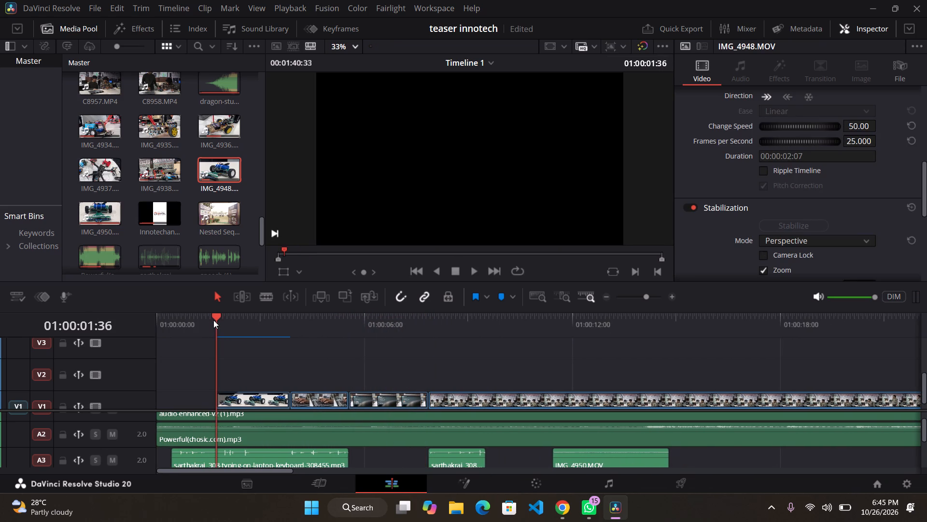
key(space)
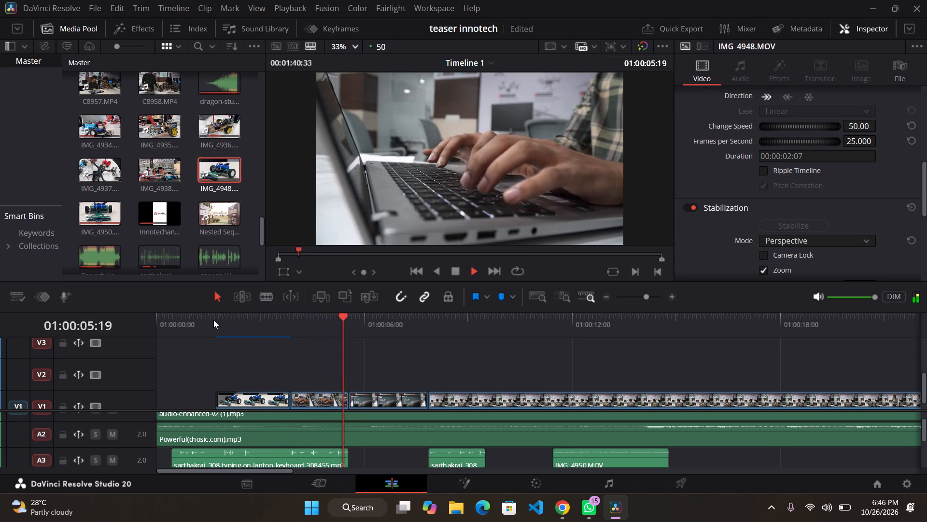
key(space)
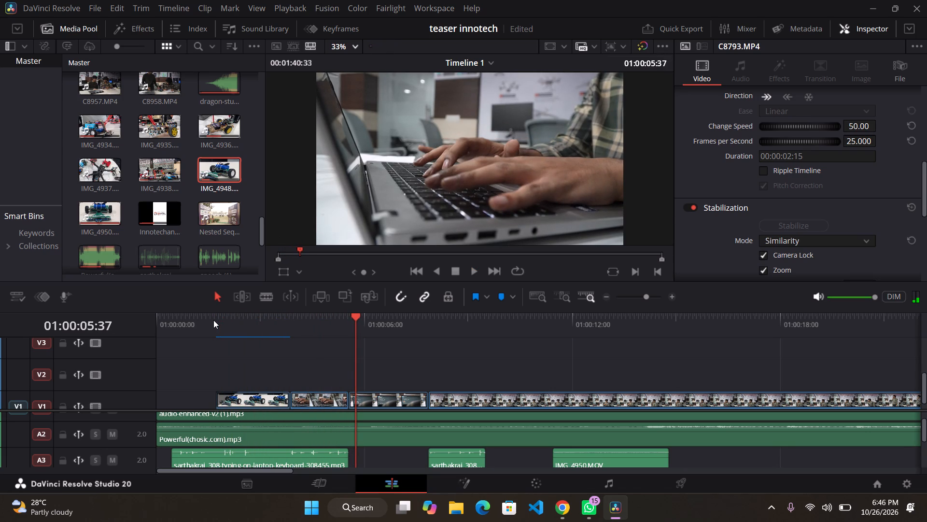
click(232, 321)
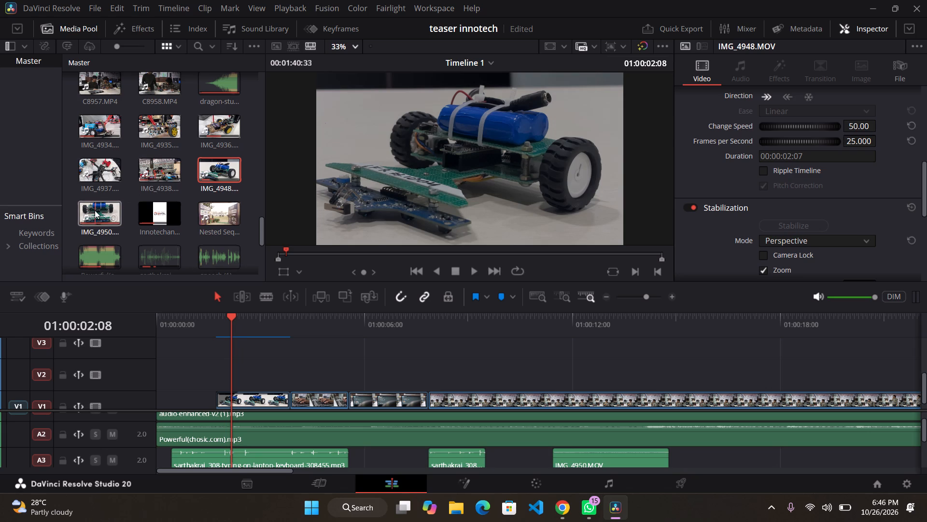
Place IMG_4950.MOV from the media pool on V3 and A3 at about 15 seconds, after the existing IMG_4950.MOV audio.
drag(95, 210, 466, 369)
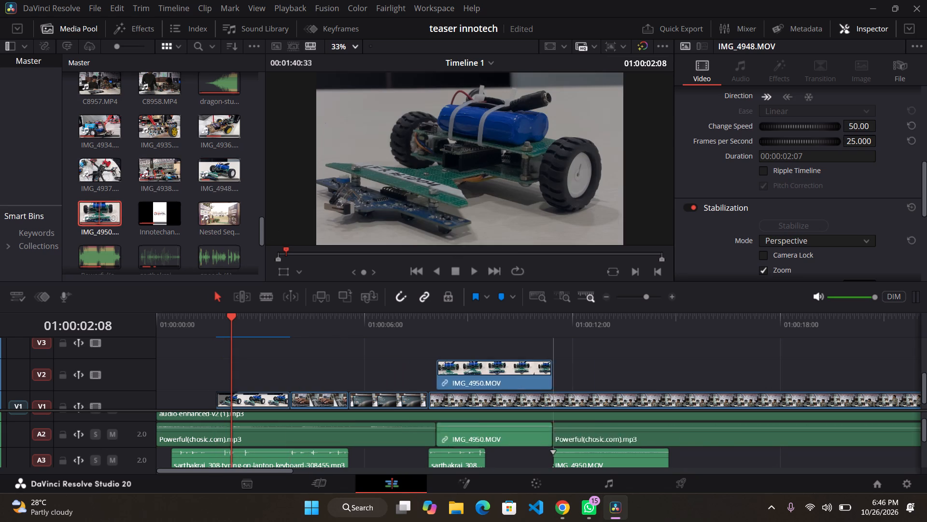
drag(466, 369, 686, 348)
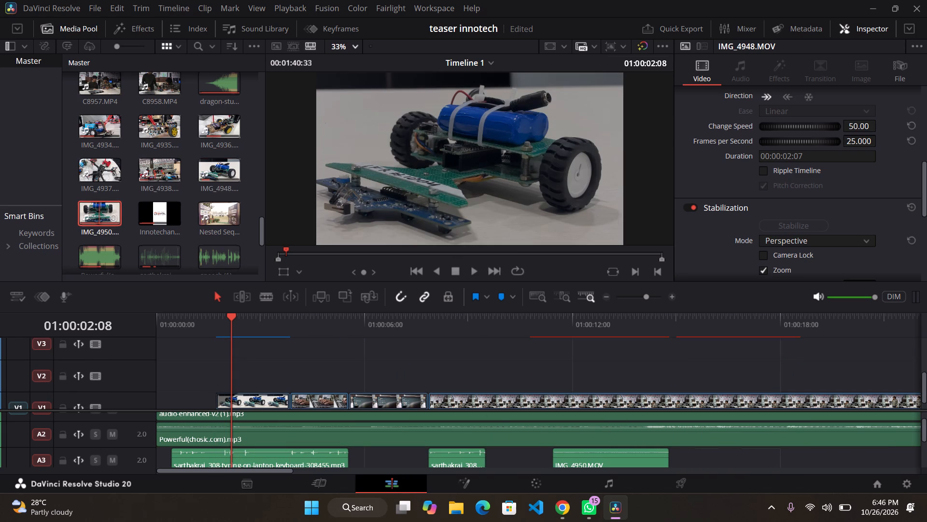
drag(686, 348, 687, 354)
Unlink the newly placed IMG_4950.MOV clip and delete its audio from A3.
click(718, 449)
right_click(718, 449)
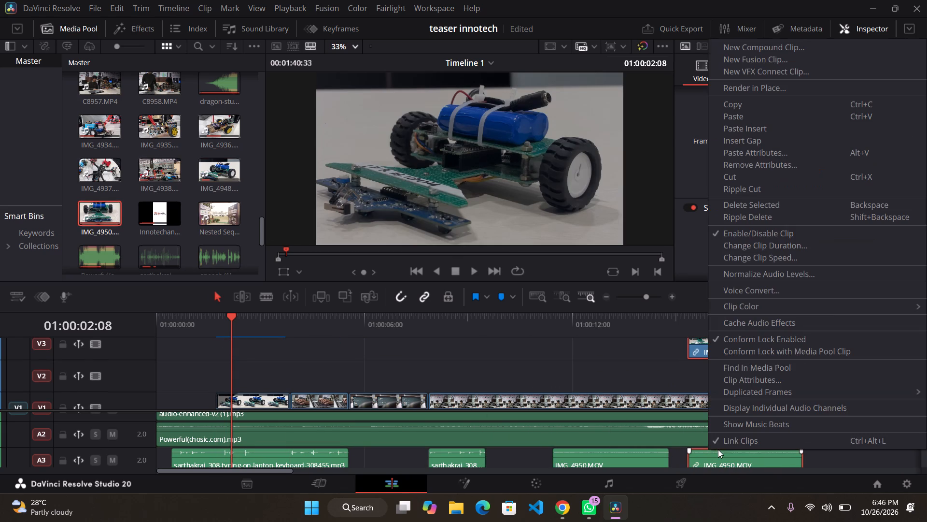
click(732, 441)
click(736, 453)
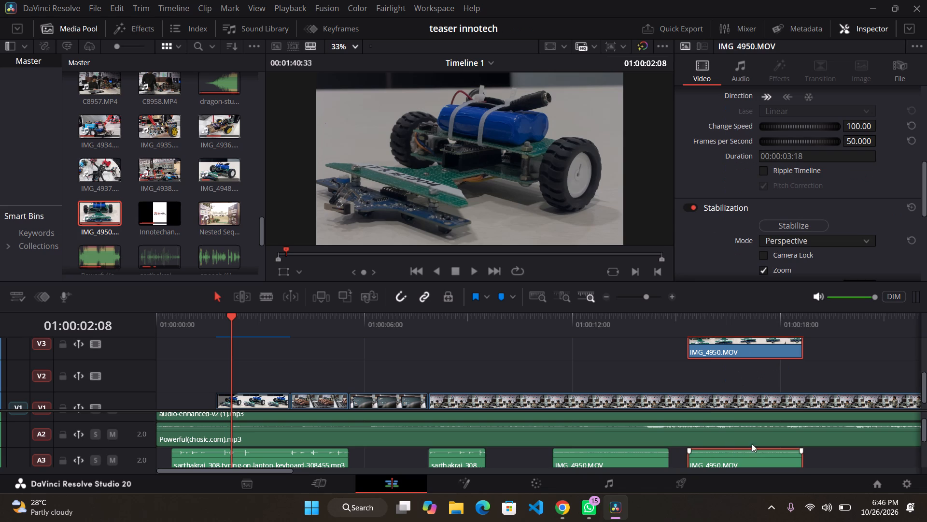
click(812, 387)
click(769, 451)
click(766, 454)
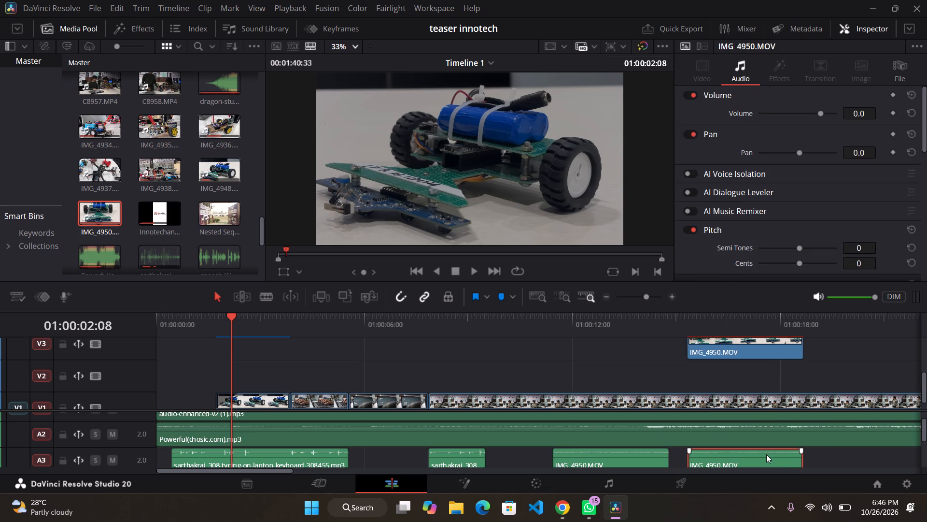
key(BackSpace)
Move the IMG_4950.MOV video from V3 to V2, starting at about 5 seconds above the laptop shots.
drag(768, 354, 569, 353)
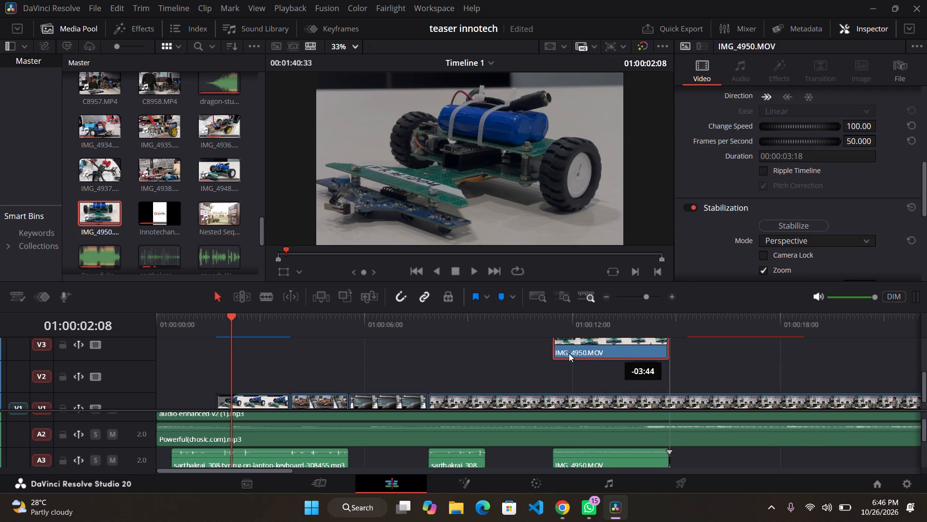
drag(569, 353, 404, 364)
Change the clip speed of IMG_4950.MOV on V2 to 50%.
click(404, 364)
right_click(404, 364)
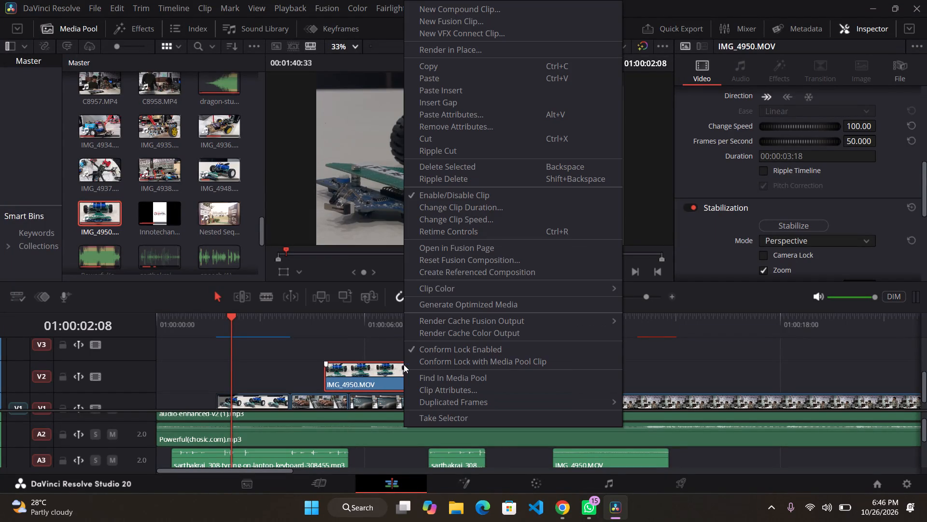
click(475, 223)
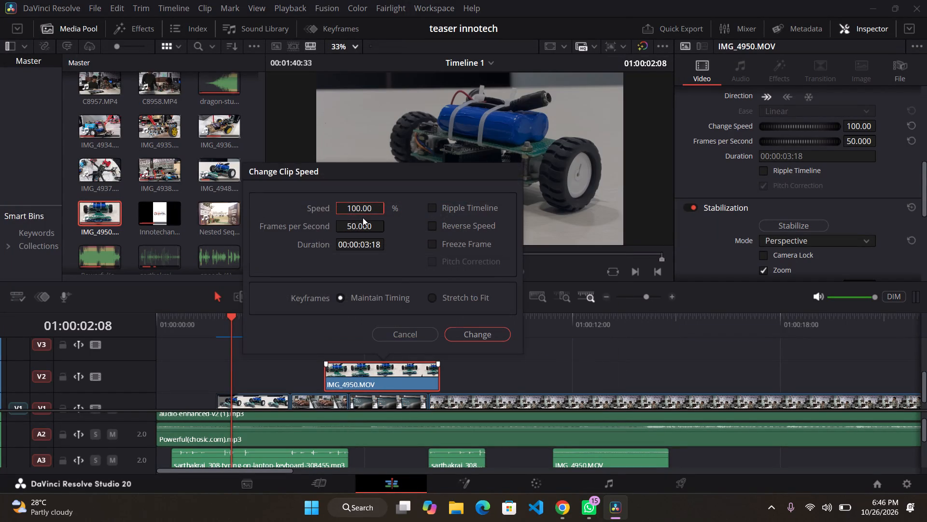
double_click(361, 211)
text(50)
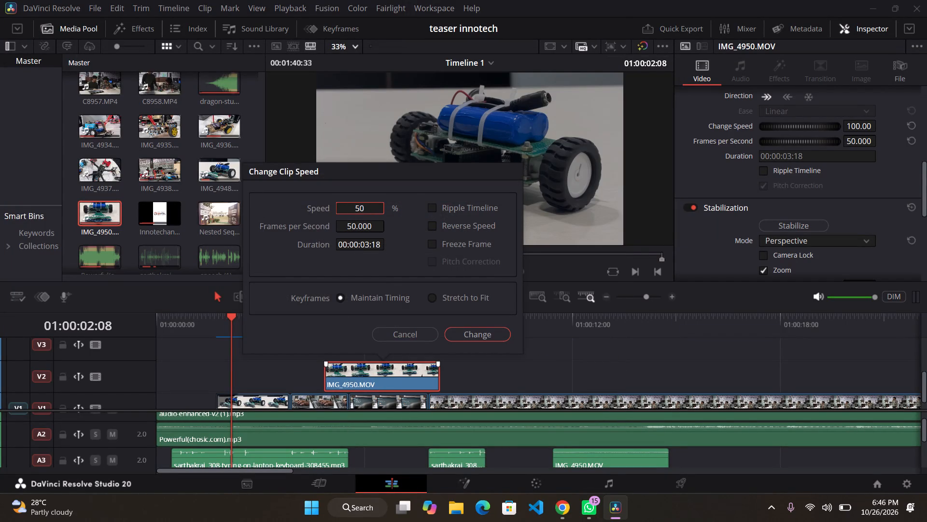
key(Return)
Stabilize the IMG_4950.MOV clip on V2 using the Perspective mode.
click(783, 228)
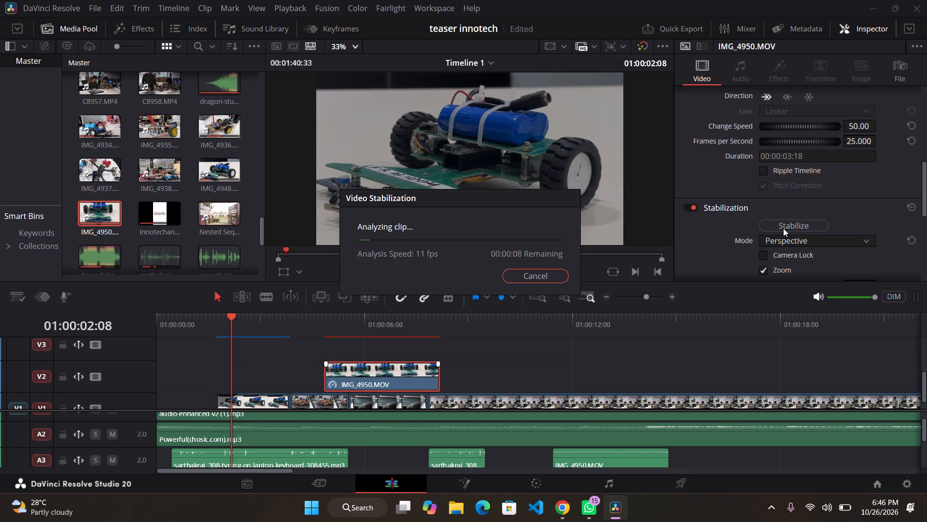
Shorten the IMG_4950.MOV clip on V2 from its end to a duration of 2:32.
drag(442, 373, 420, 376)
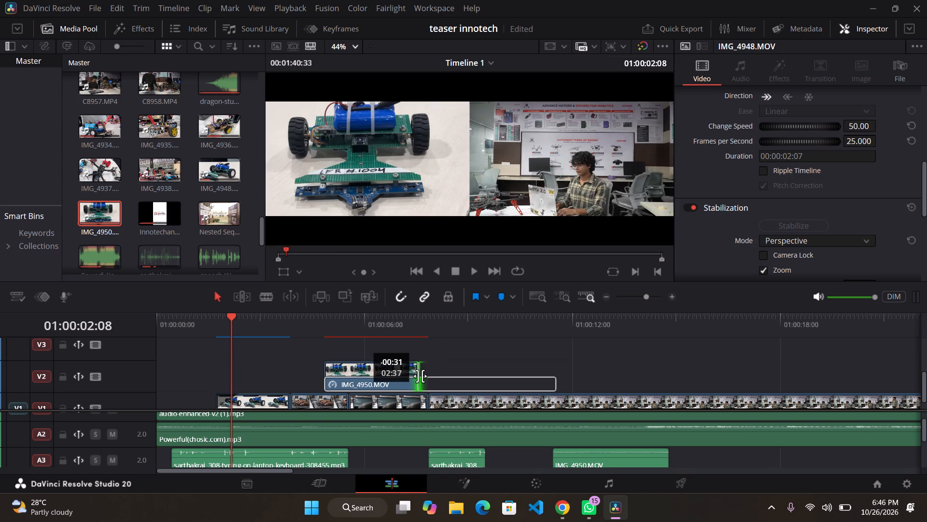
drag(420, 376, 417, 377)
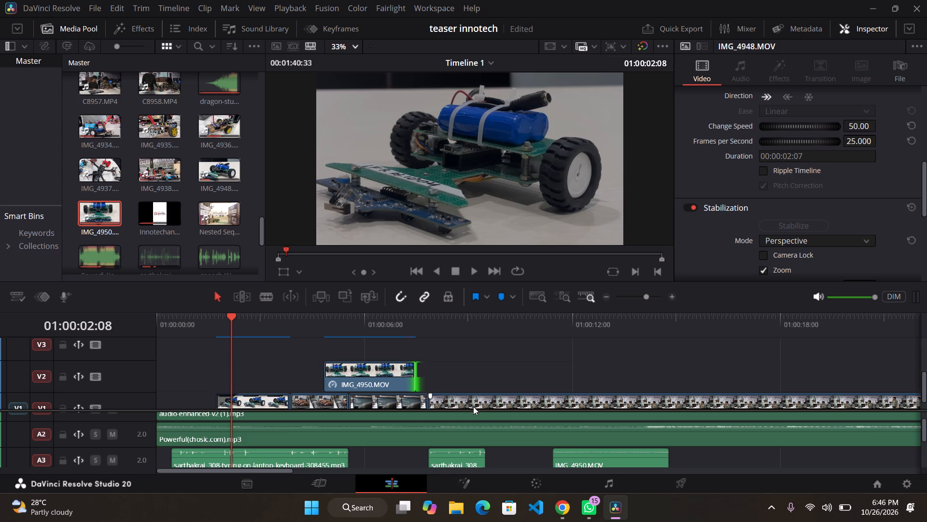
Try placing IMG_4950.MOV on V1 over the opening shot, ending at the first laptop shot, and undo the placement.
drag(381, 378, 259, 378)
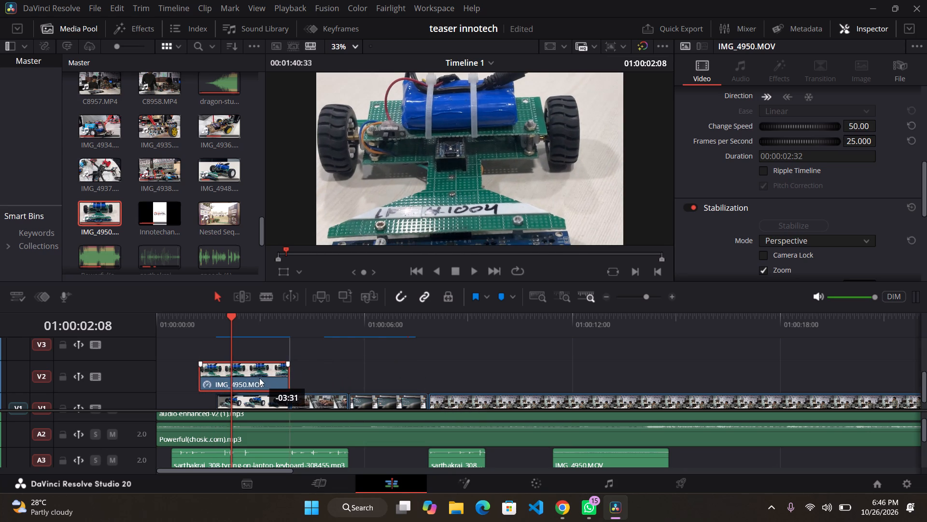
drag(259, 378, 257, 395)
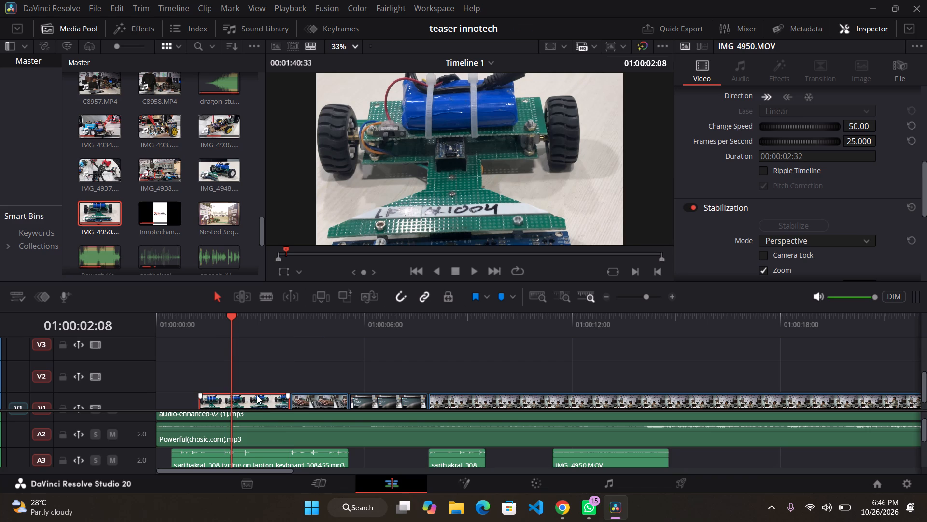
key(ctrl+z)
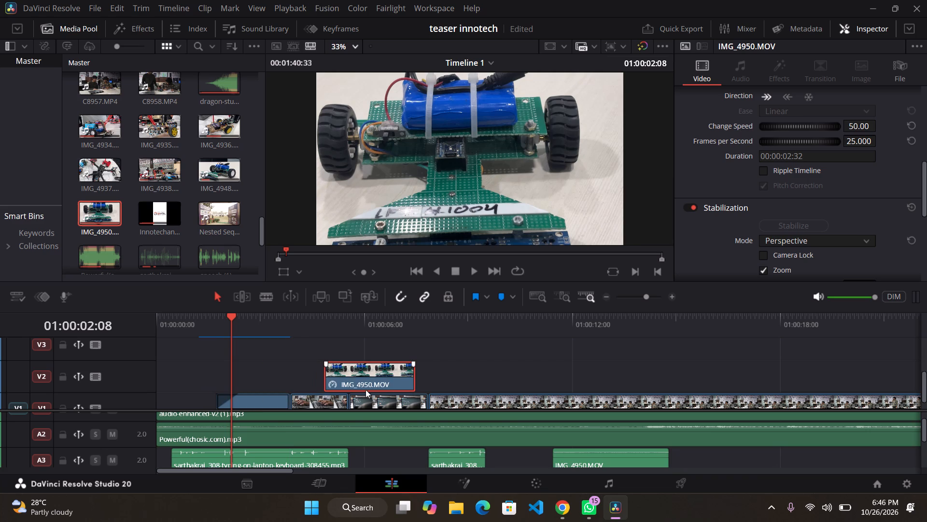
Replace the opening shot on V1 with the IMG_4950.MOV clip, trimmed at its start to a duration of 2:07.
drag(388, 371, 377, 371)
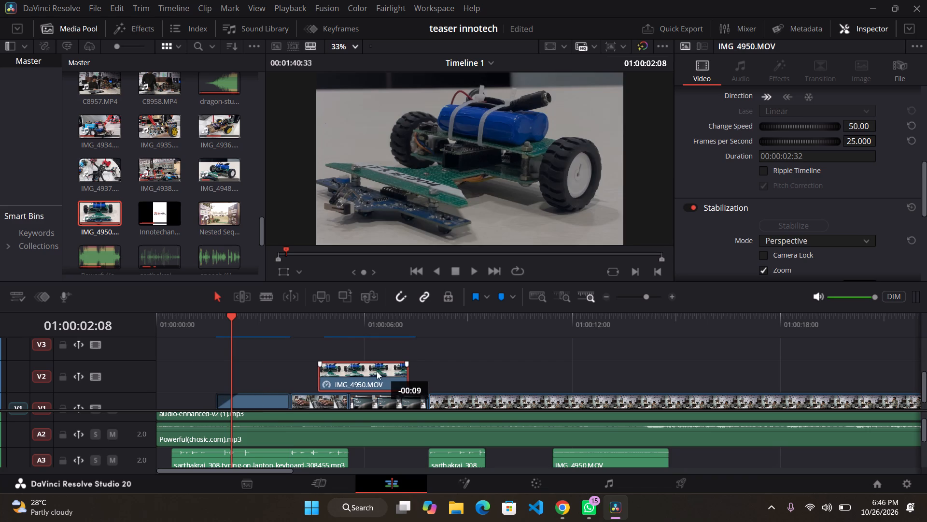
drag(377, 371, 263, 367)
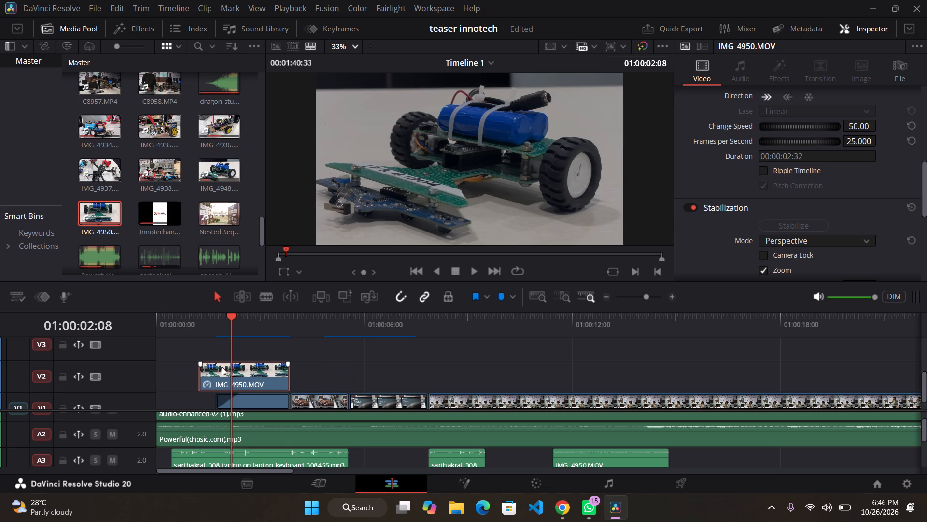
drag(199, 374, 216, 376)
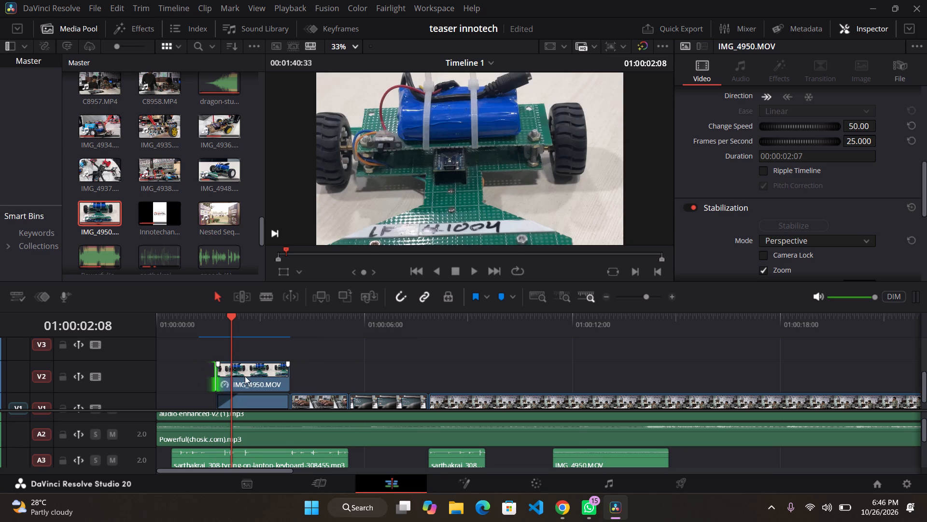
drag(245, 376, 245, 392)
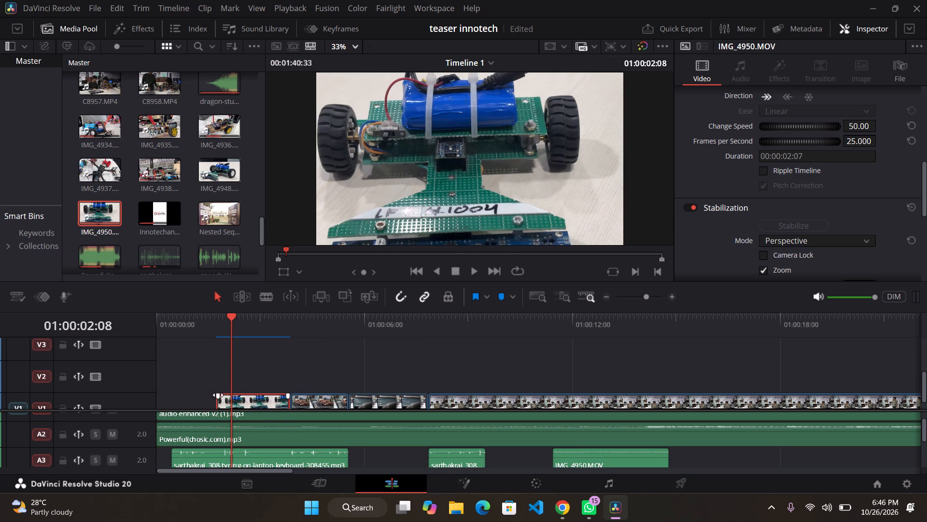
Add a fade-in of about half a second to the IMG_4950.MOV clip on V1 and play it back.
drag(218, 395, 235, 395)
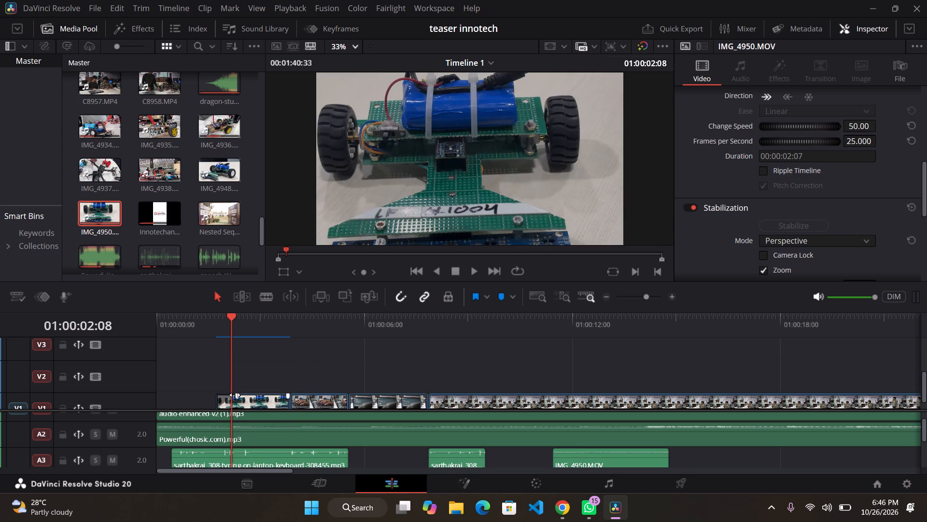
key(space)
key(space)
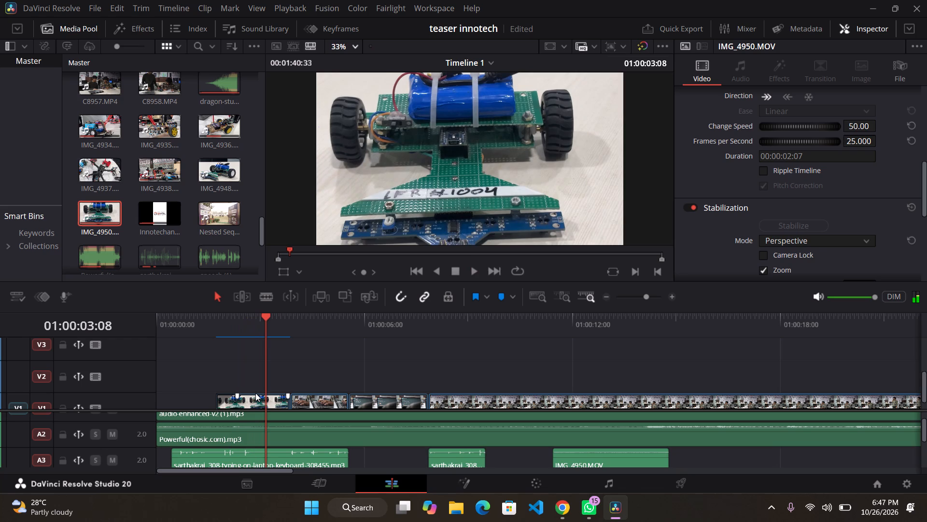
key(space)
key(space)
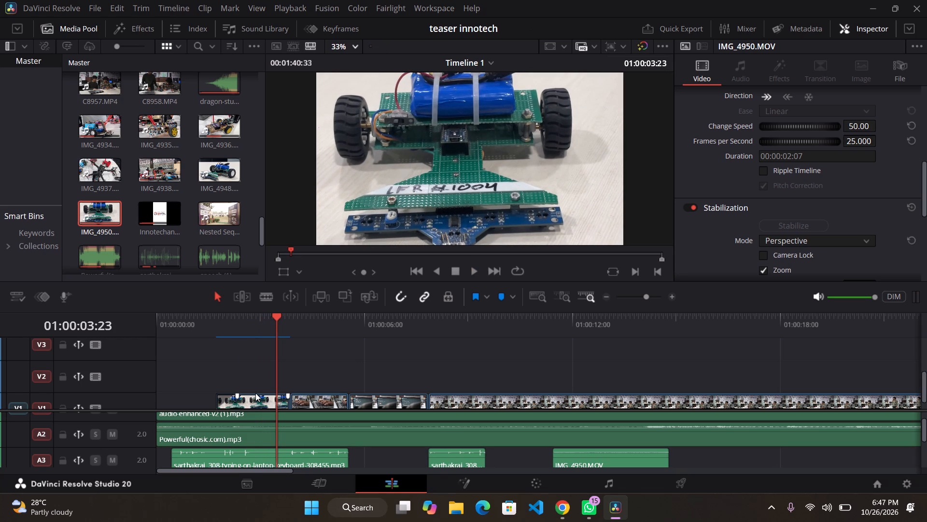
Move IMG_4950.MOV back to V2, extend its end to a duration of 6:11, and preview the footage around 6 seconds.
drag(258, 395, 258, 377)
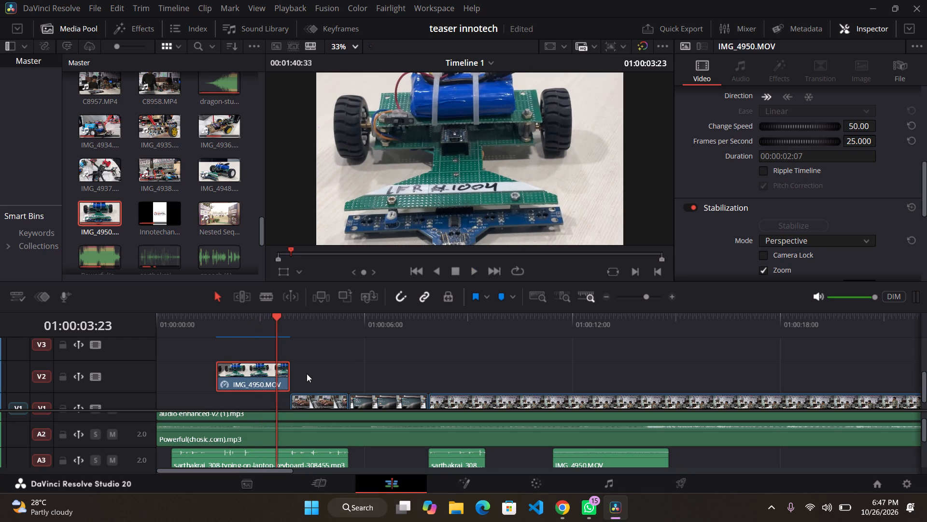
drag(288, 374, 438, 361)
click(379, 324)
key(space)
key(space)
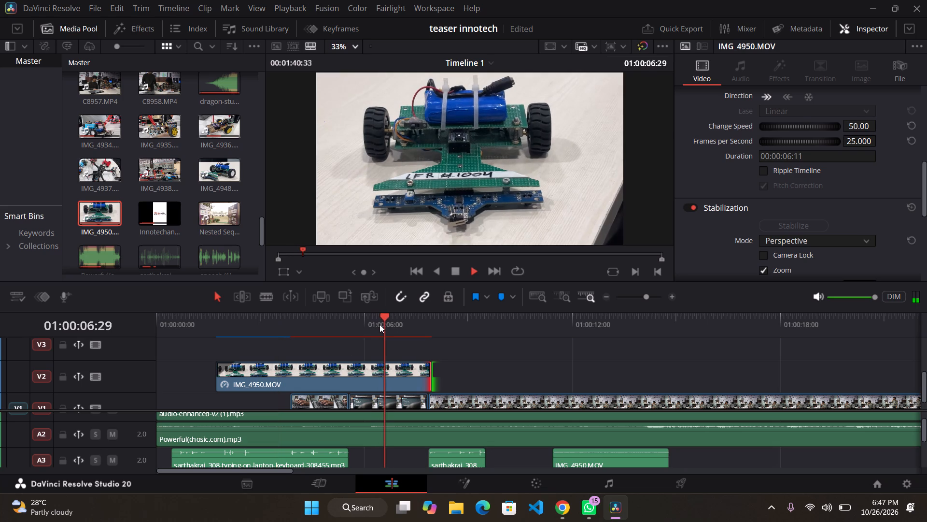
drag(379, 324, 376, 325)
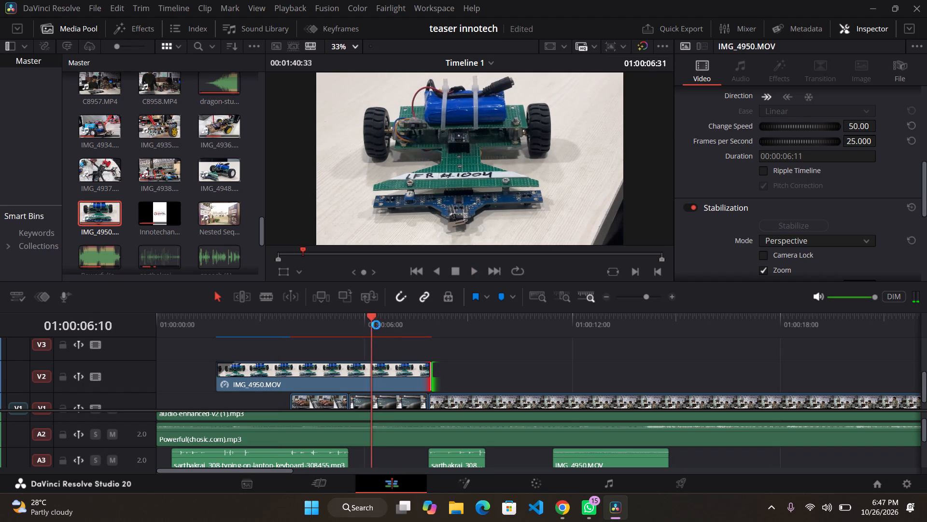
drag(376, 325, 368, 329)
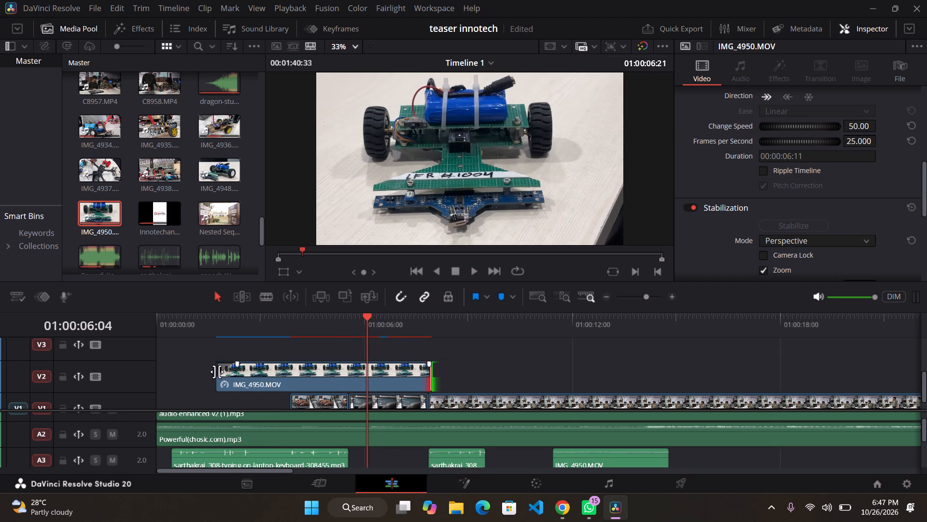
Trim the start of IMG_4950.MOV to a duration of 2:19 and place it on V1, ending at the first laptop shot.
click(220, 371)
drag(220, 371, 351, 377)
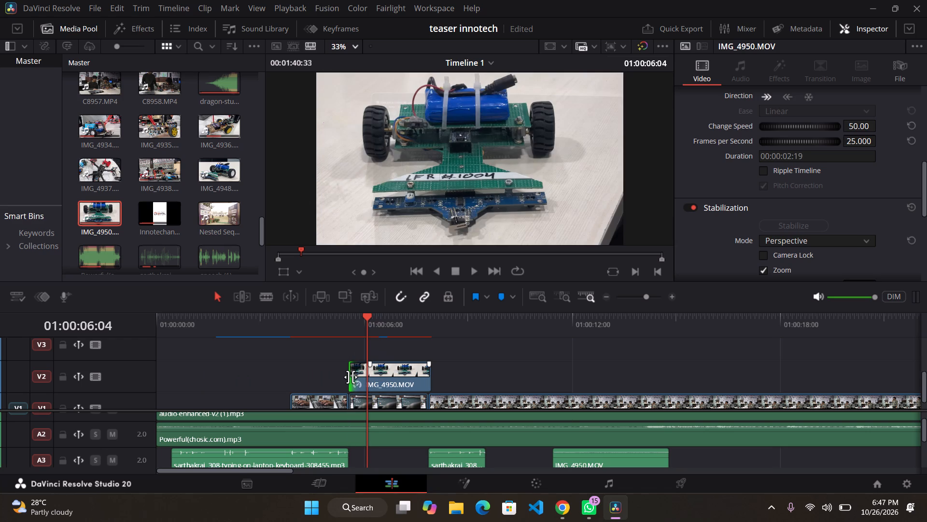
drag(380, 383, 249, 395)
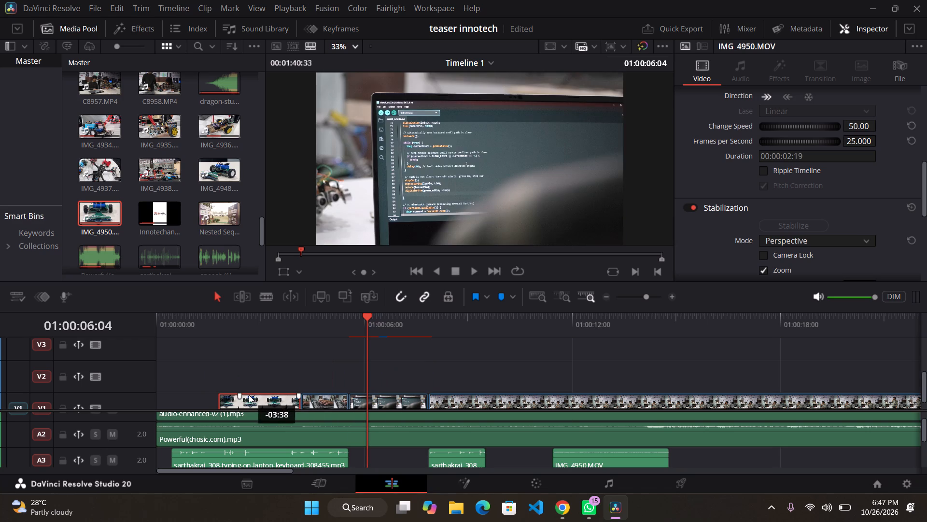
drag(249, 395, 239, 392)
scroll(239, 392, right, 1)
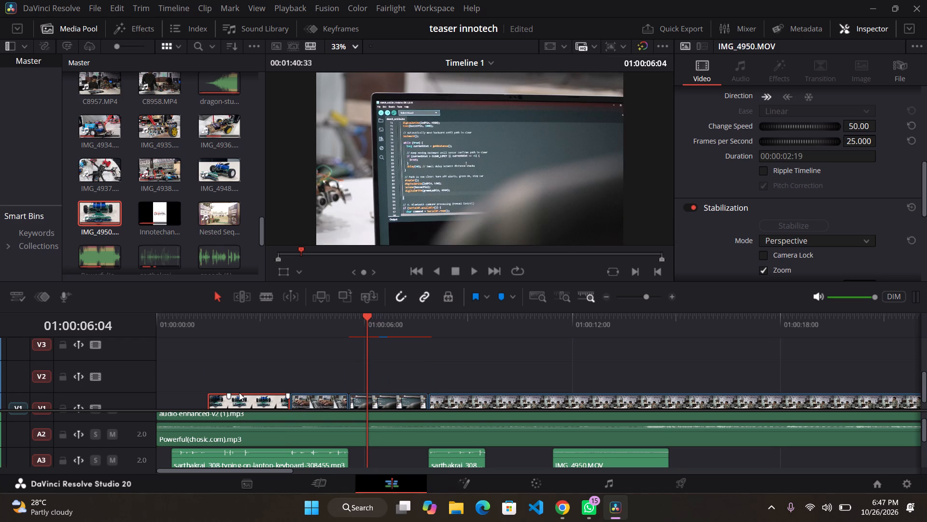
Set the zoom of the opening IMG_4950.MOV clip to 1.200 on both axes, playing the shot before and after.
click(201, 328)
key(space)
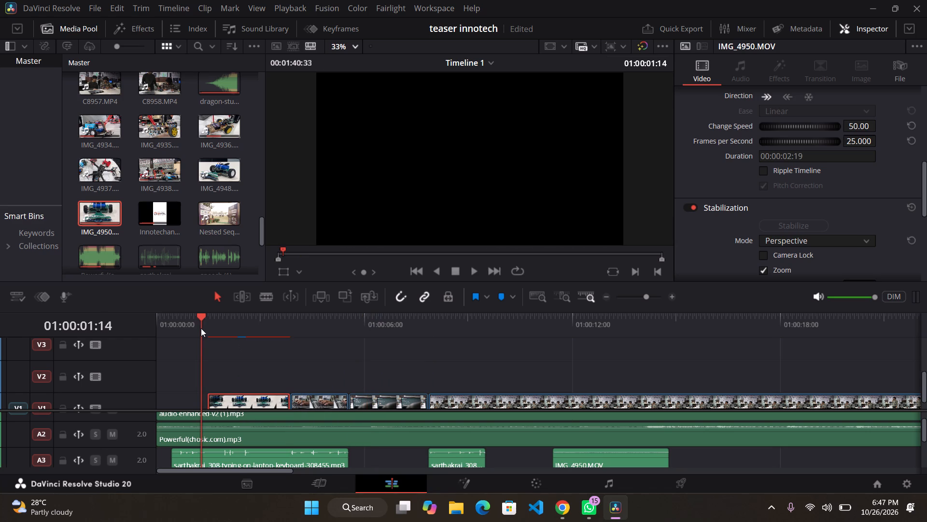
key(space)
key(space)
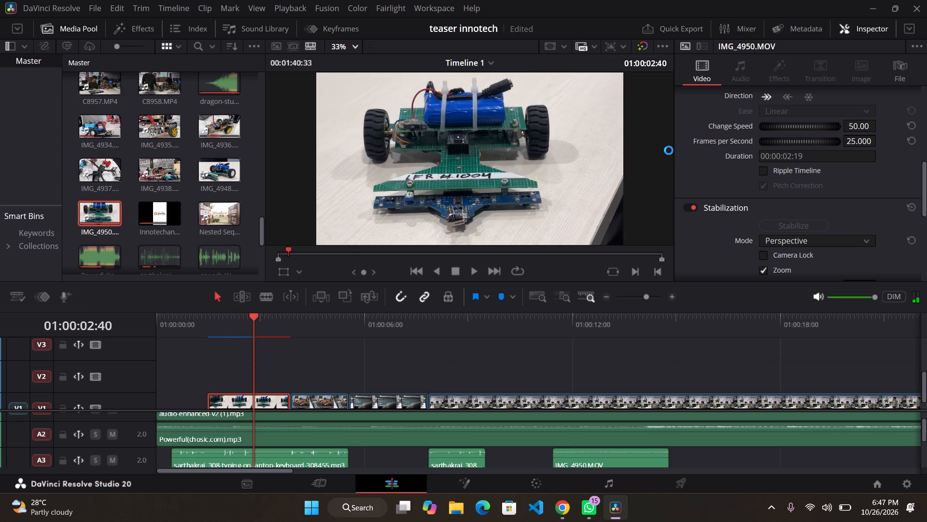
scroll(691, 138, up, 1)
scroll(774, 106, up, 3)
drag(778, 112, 790, 107)
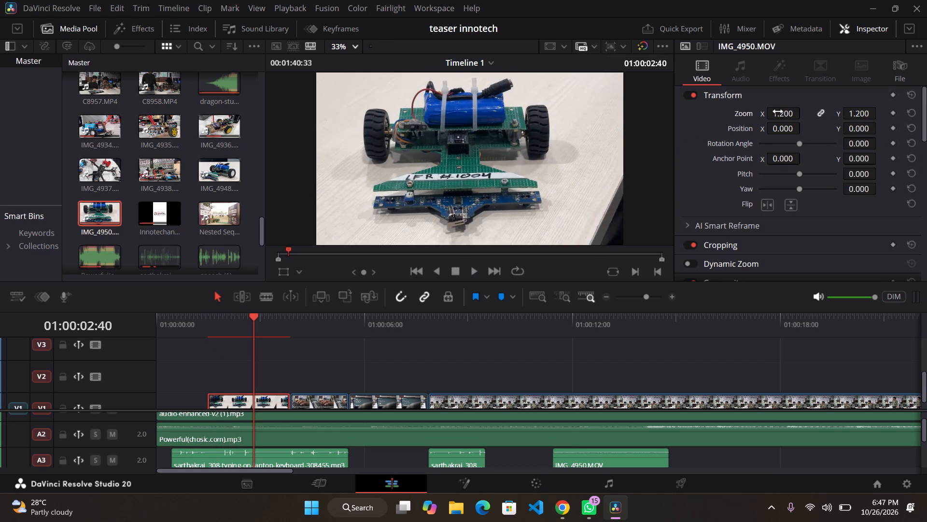
drag(261, 317, 241, 321)
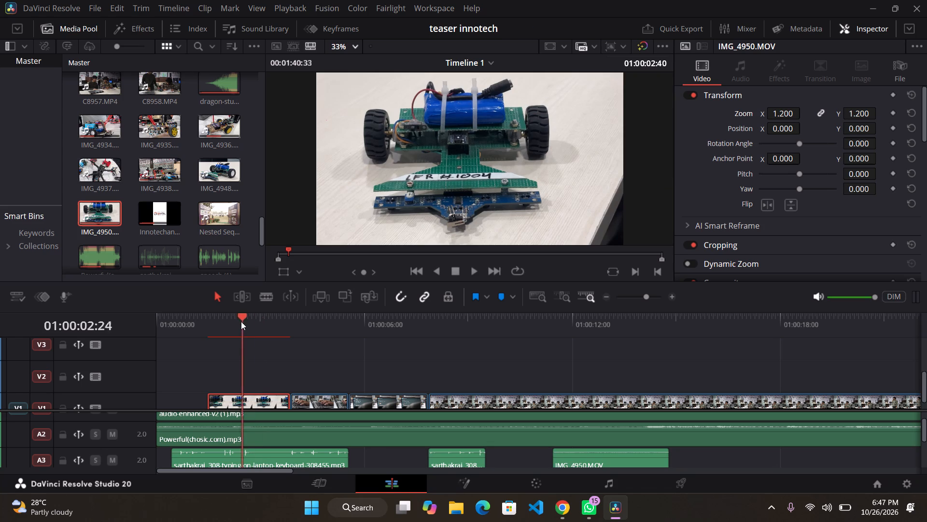
drag(241, 321, 225, 324)
key(space)
key(space)
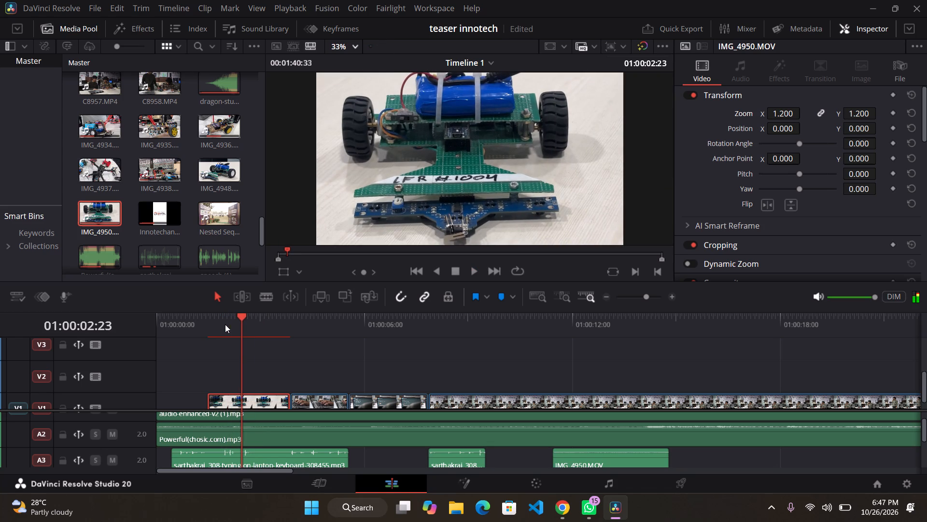
Set the X position of the opening IMG_4950.MOV clip to 26.000 and play it through to the laptop shot.
scroll(763, 170, up, 1)
drag(782, 130, 798, 127)
key(space)
key(space)
key(space)
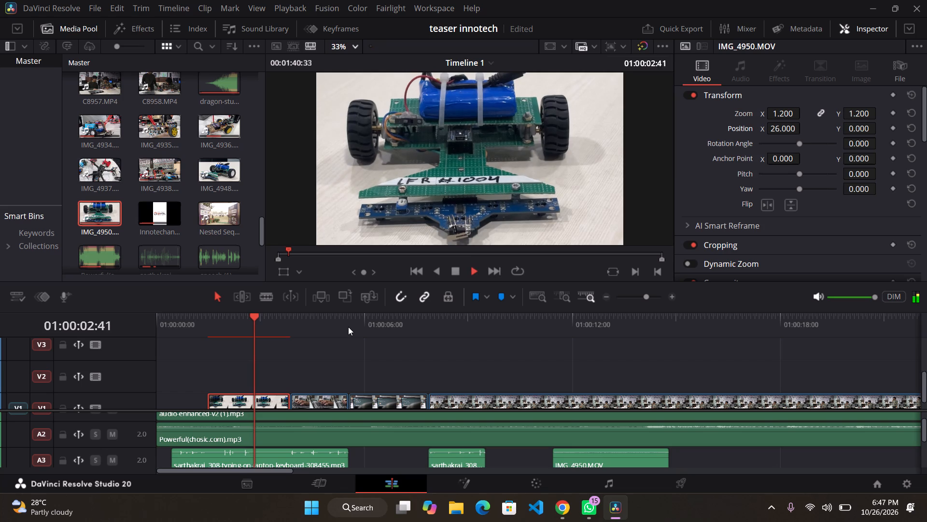
key(space)
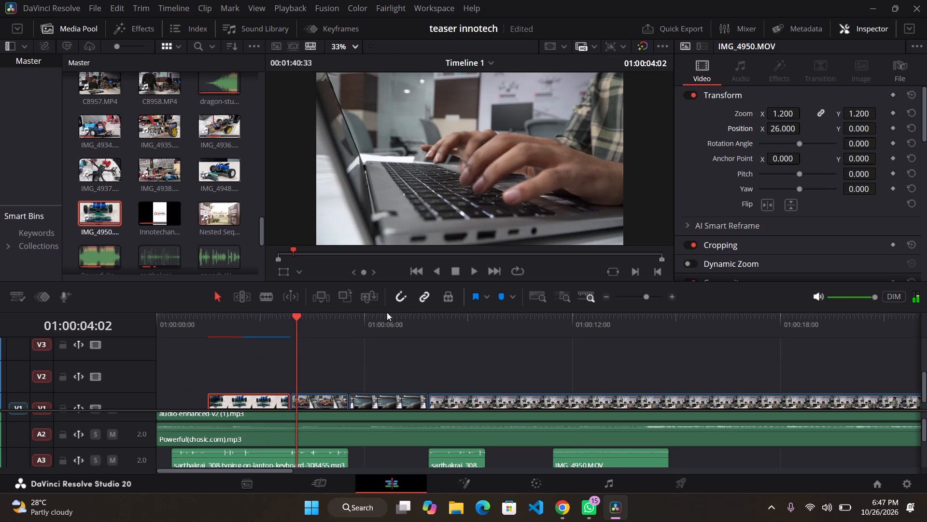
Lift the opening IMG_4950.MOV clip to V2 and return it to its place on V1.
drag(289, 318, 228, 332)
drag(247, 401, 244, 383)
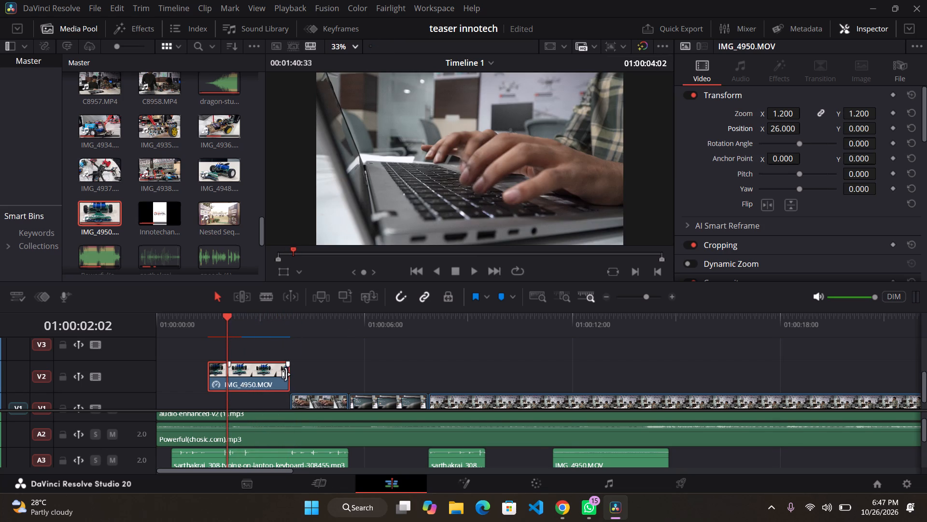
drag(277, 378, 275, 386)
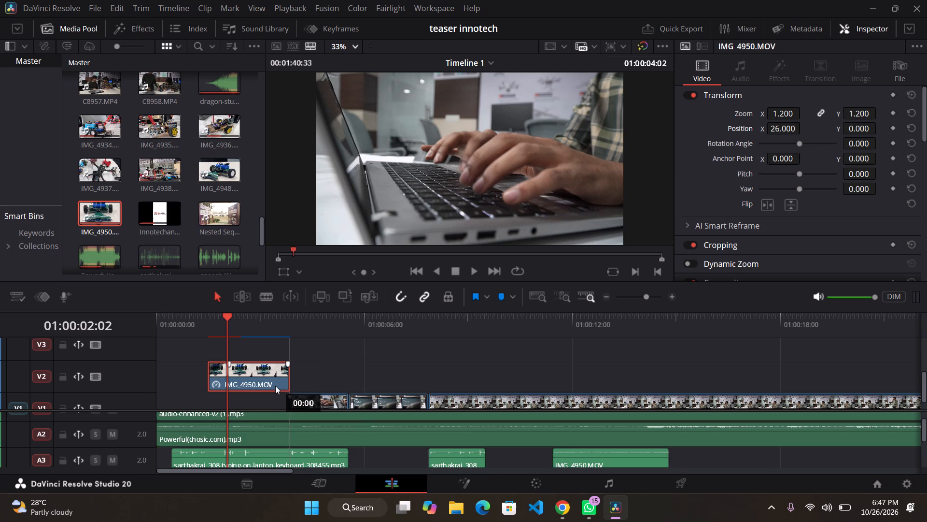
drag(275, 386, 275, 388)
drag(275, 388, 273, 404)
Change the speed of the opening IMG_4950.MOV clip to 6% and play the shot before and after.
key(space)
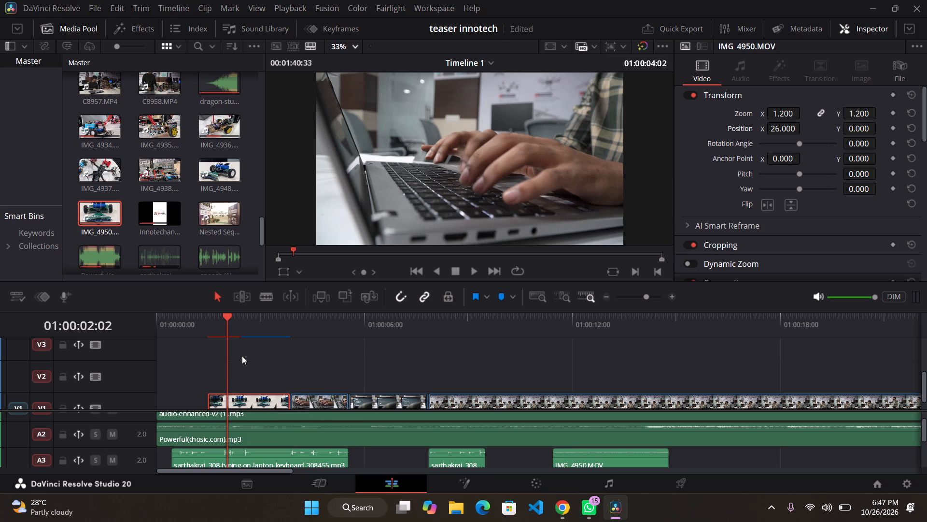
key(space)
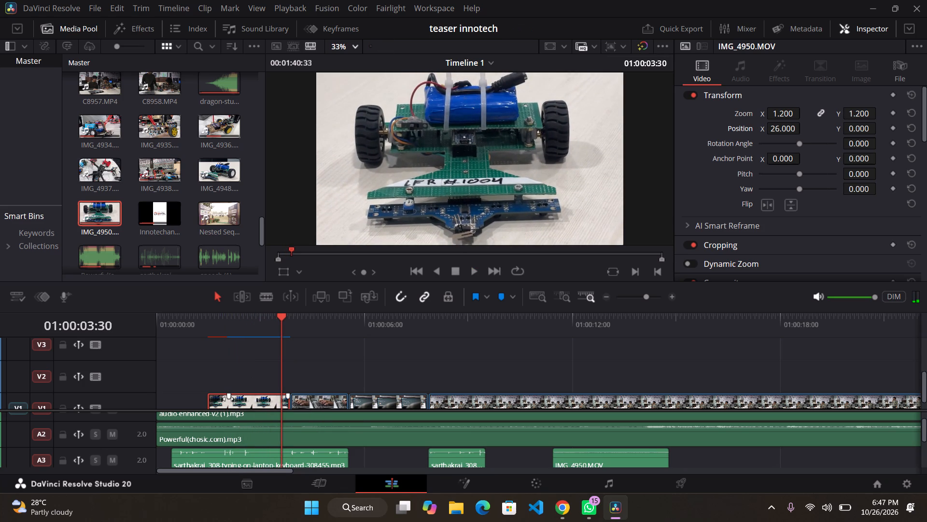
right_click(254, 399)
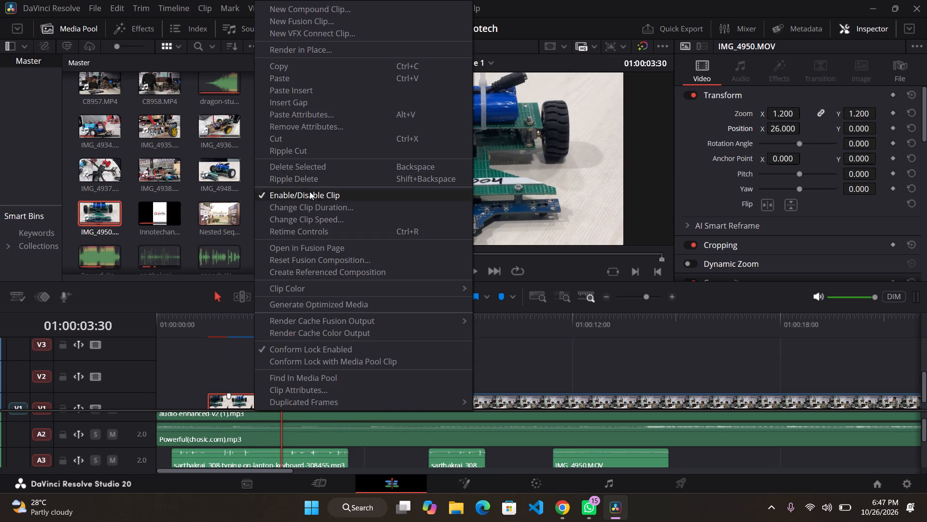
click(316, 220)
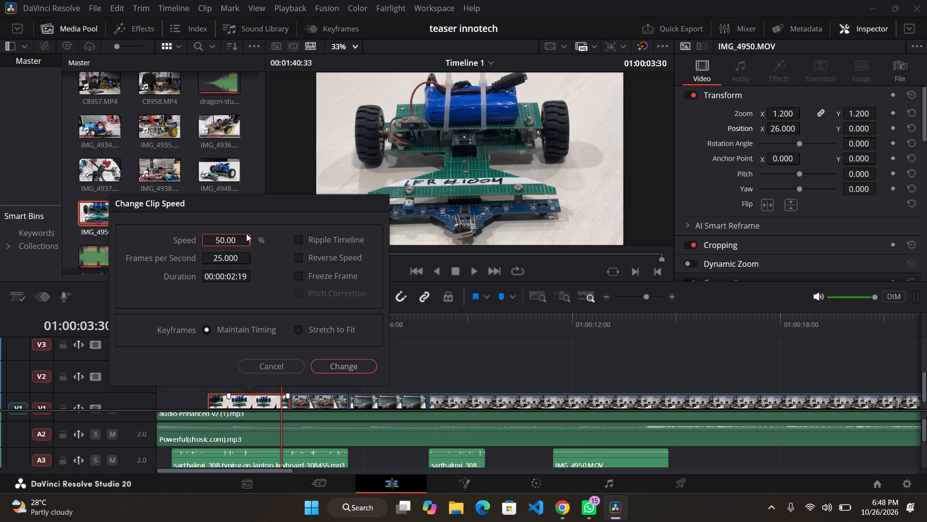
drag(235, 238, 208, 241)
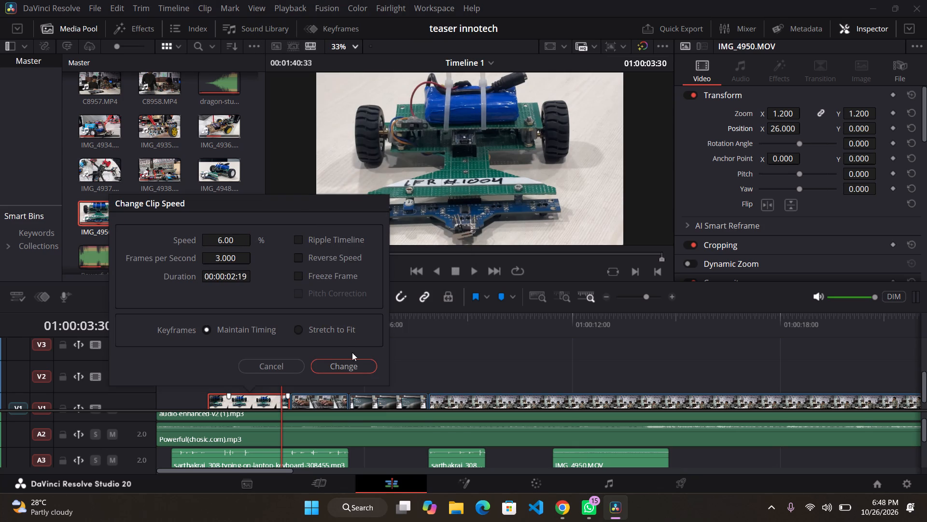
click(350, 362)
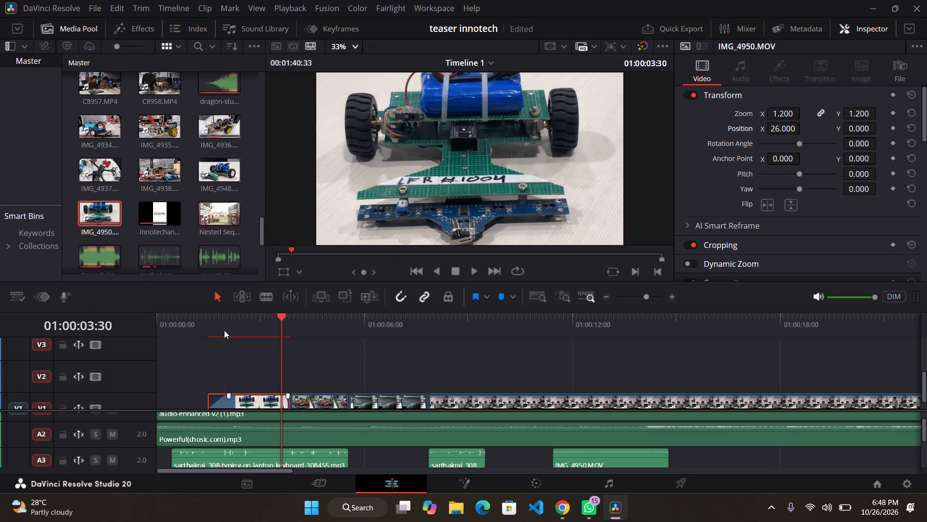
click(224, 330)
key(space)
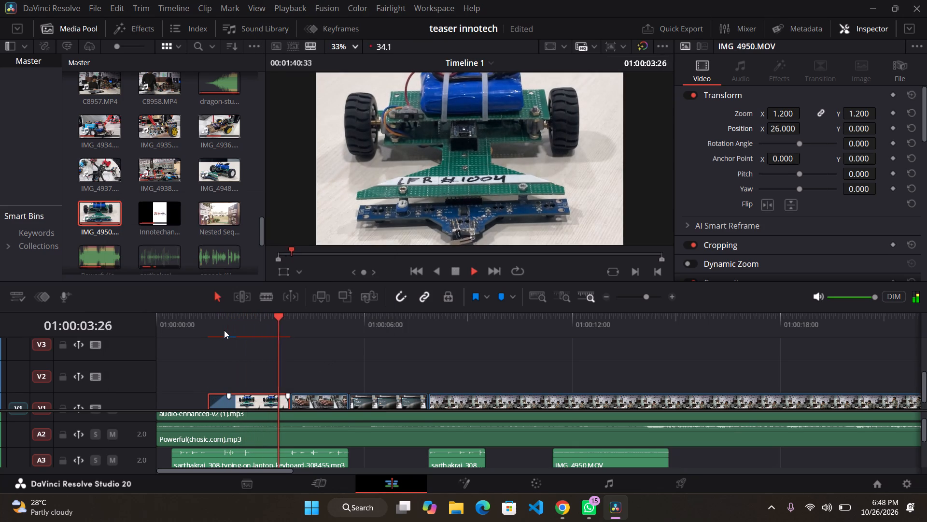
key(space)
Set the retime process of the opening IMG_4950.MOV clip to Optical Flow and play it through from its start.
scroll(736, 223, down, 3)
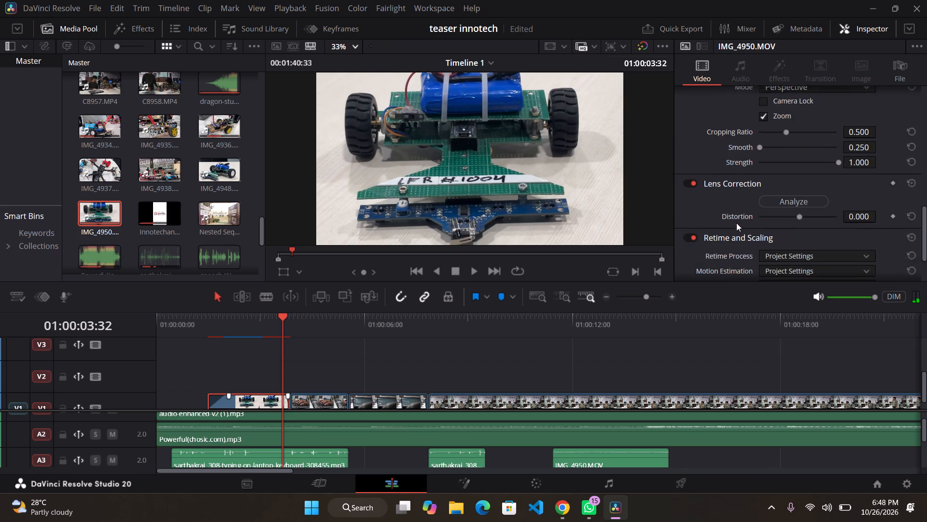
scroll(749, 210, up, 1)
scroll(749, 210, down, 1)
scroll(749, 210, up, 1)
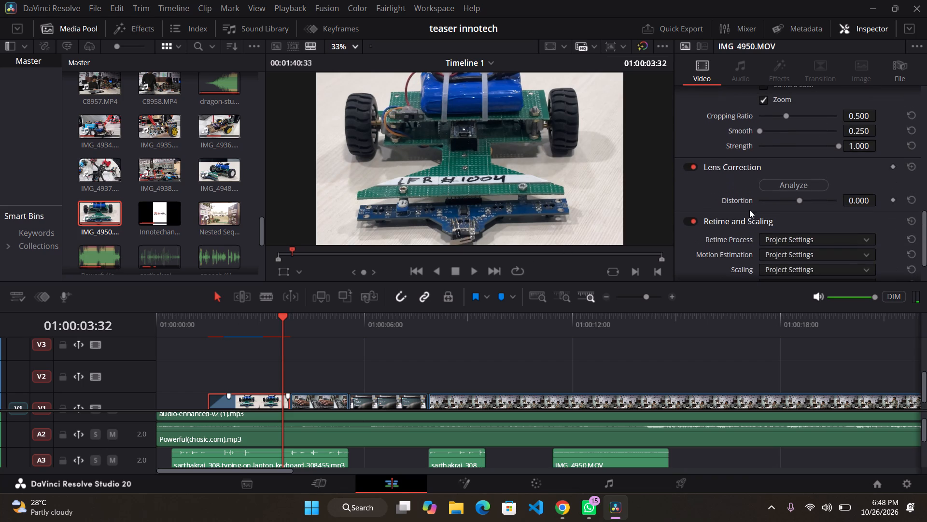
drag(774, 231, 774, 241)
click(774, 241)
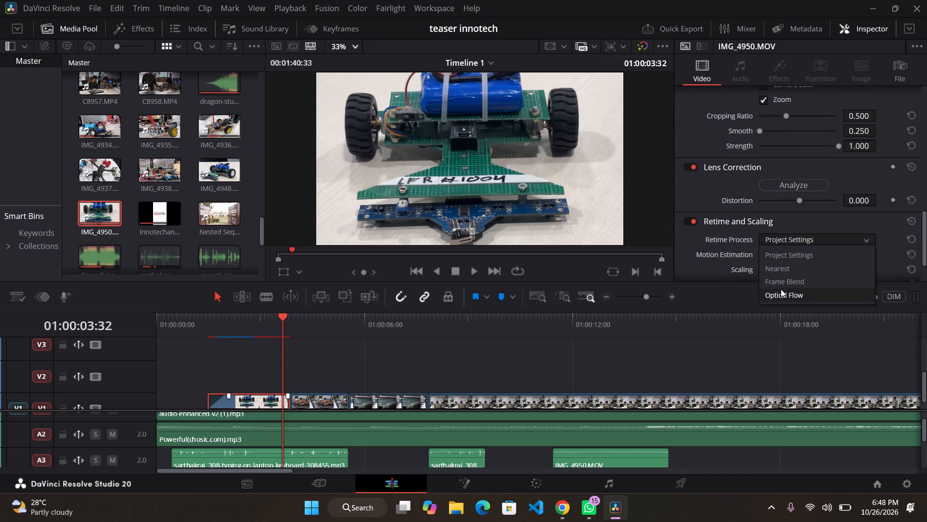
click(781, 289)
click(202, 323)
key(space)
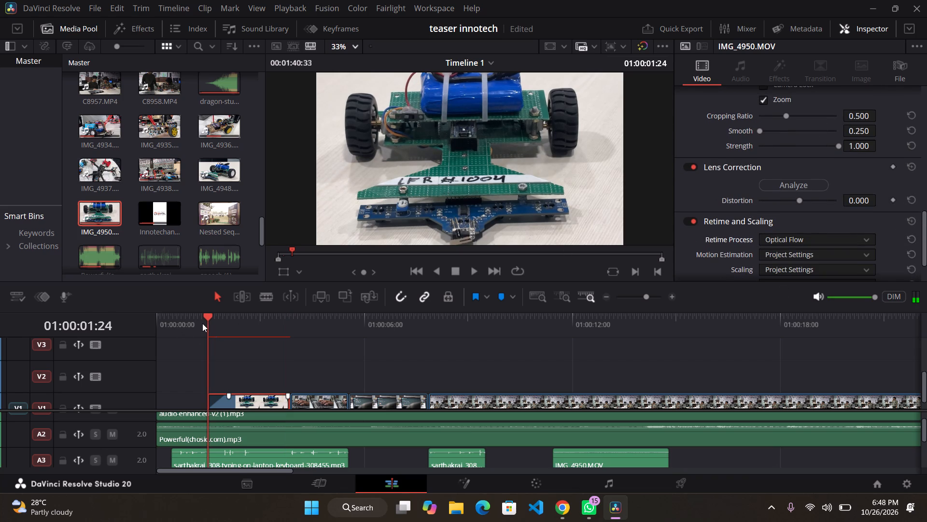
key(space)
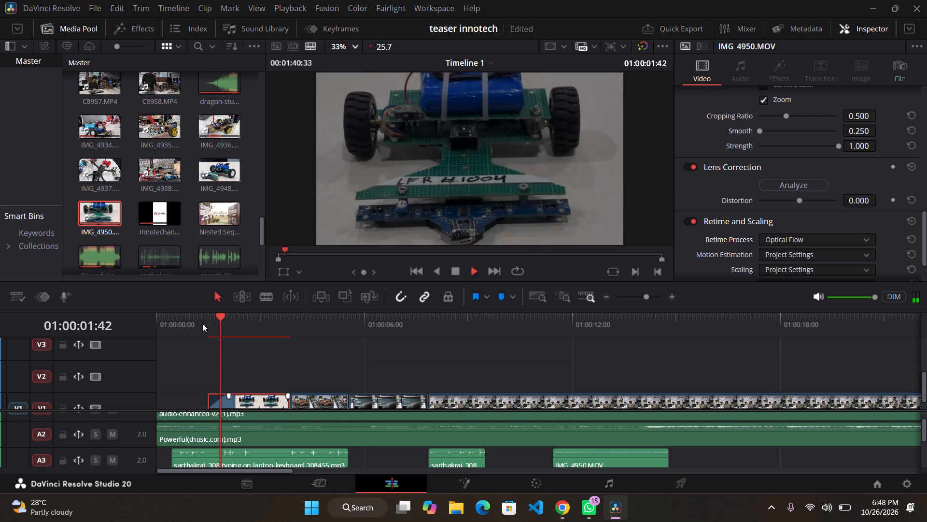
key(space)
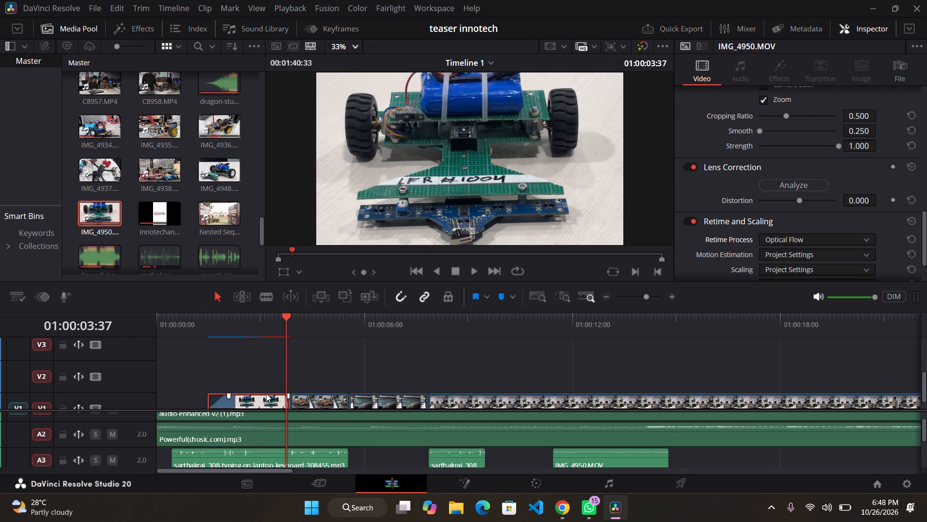
Delete the opening IMG_4950.MOV clip from V1.
key(BackSpace)
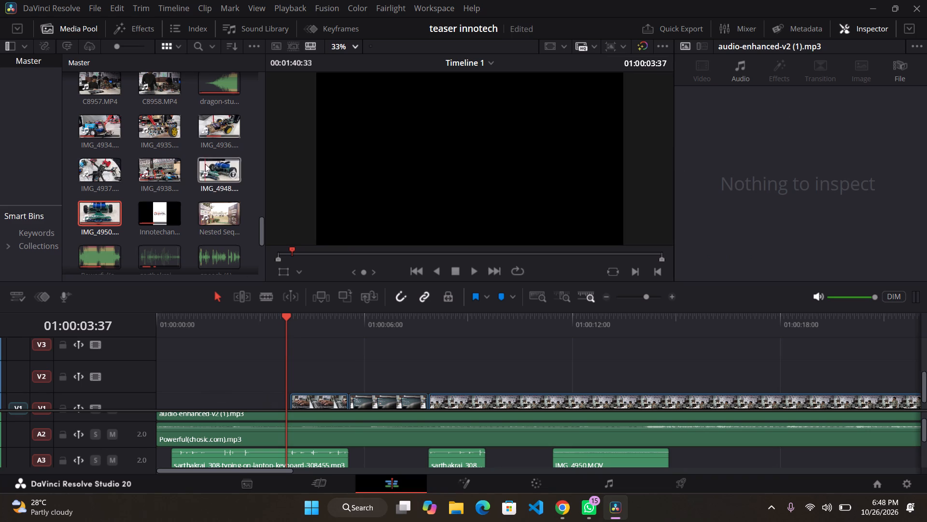
Add IMG_4937.MOV with its audio from the media pool to V3, starting where the IMG_4950.MOV audio on A3 ends.
drag(101, 169, 213, 317)
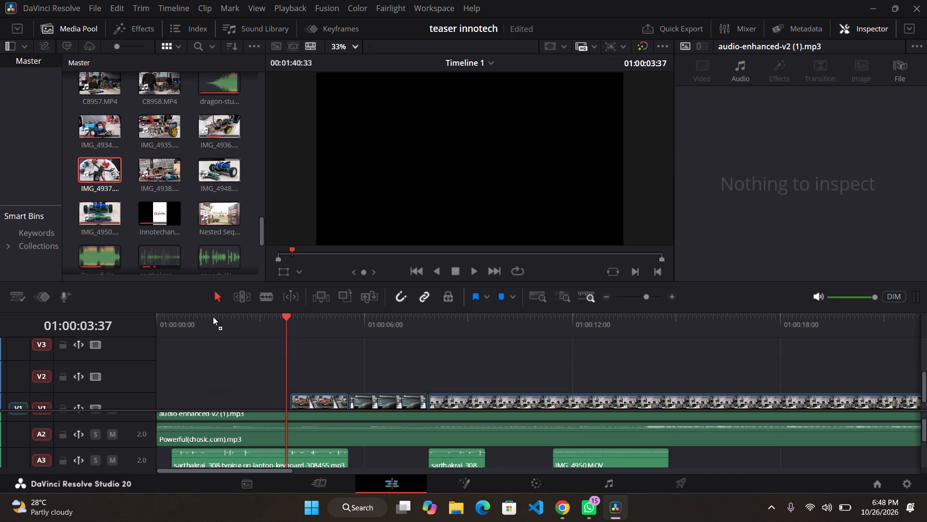
drag(213, 317, 668, 371)
scroll(556, 368, right, 1)
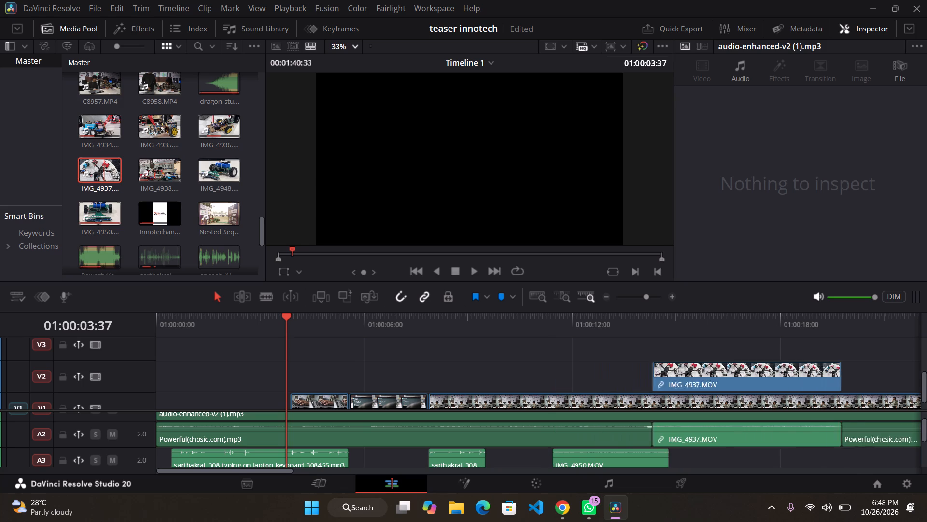
drag(668, 371, 674, 364)
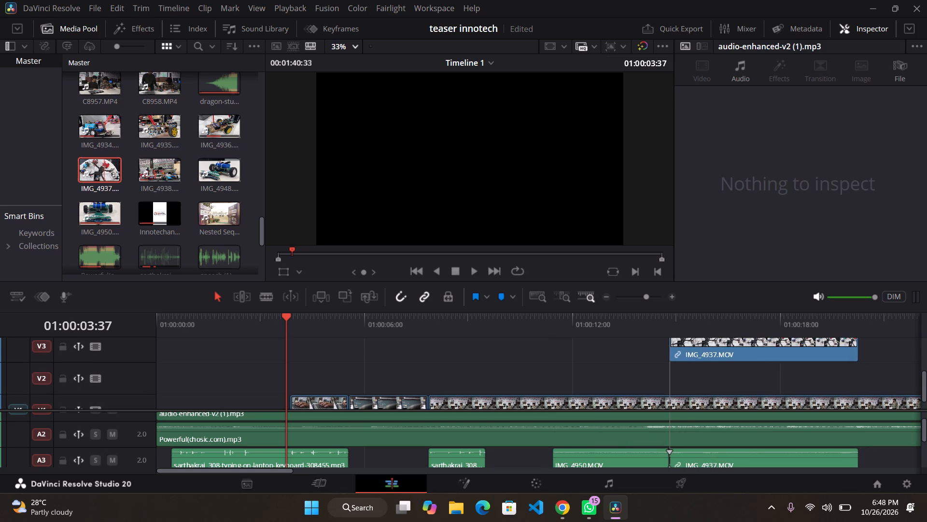
drag(674, 364, 672, 362)
click(859, 347)
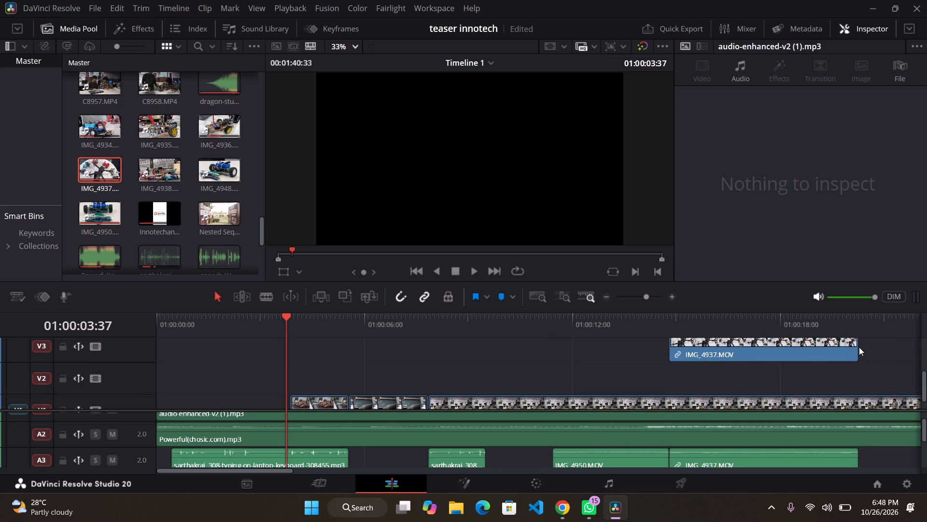
Scrub through IMG_4937.MOV on V3 and trim its start, keeping an ending portion about as long as the opening gap on V1.
click(747, 310)
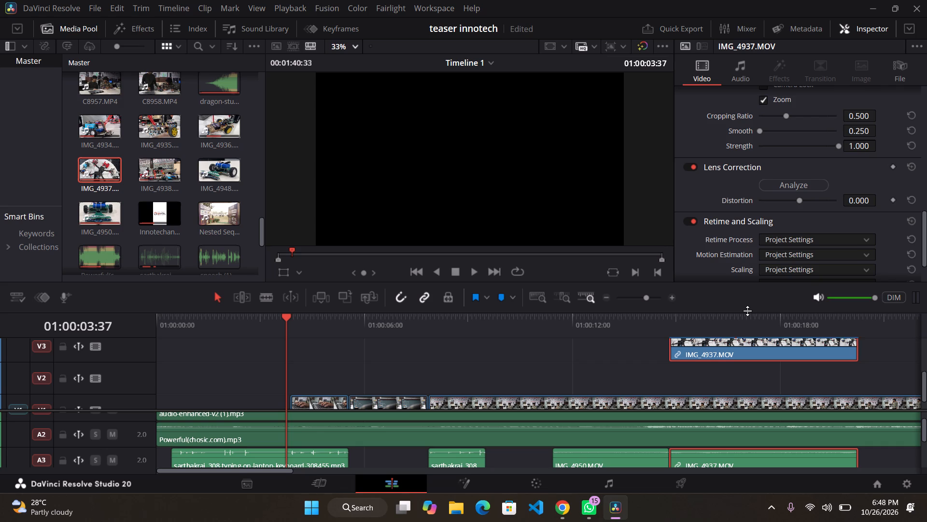
click(782, 328)
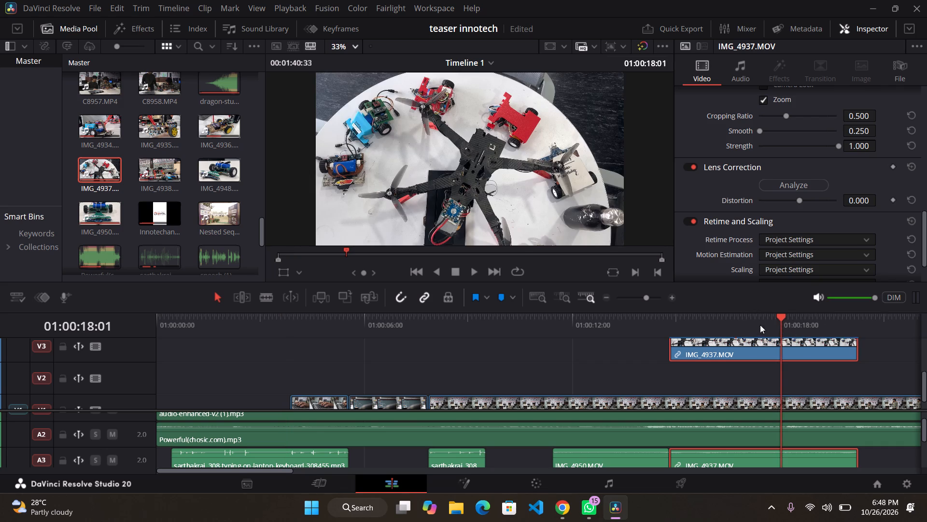
drag(782, 316, 690, 321)
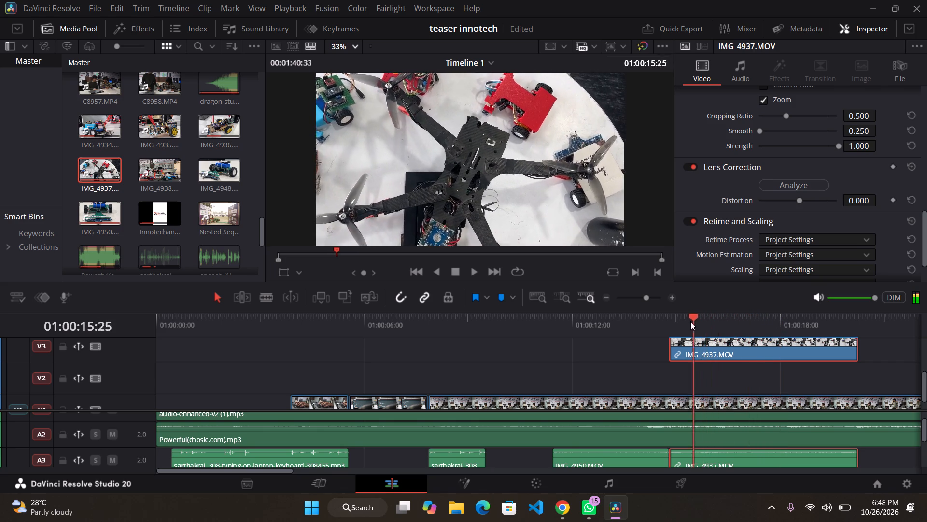
drag(690, 321, 782, 311)
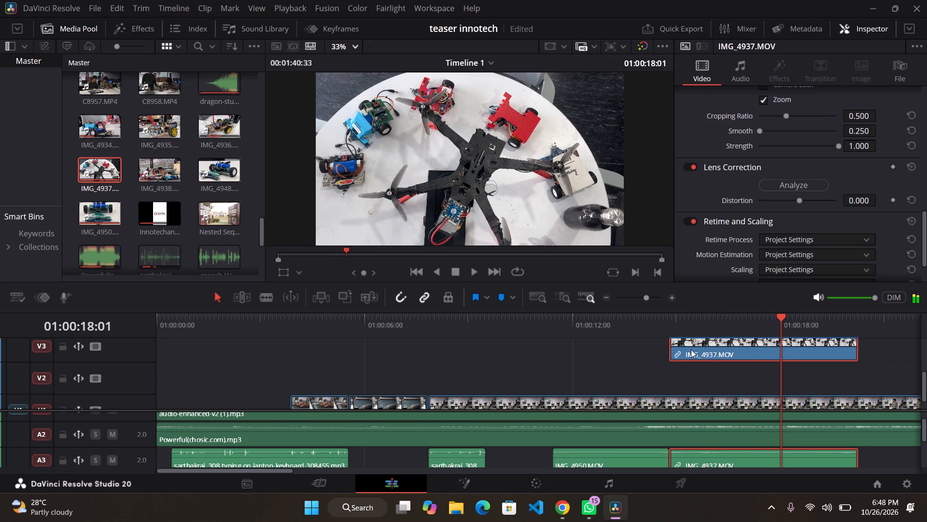
drag(667, 349, 763, 342)
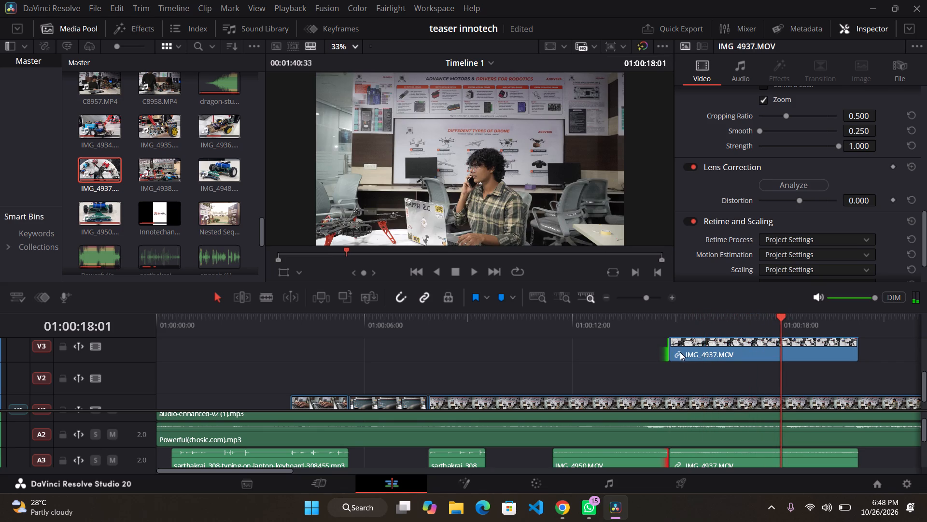
drag(667, 347, 698, 347)
drag(671, 349, 787, 343)
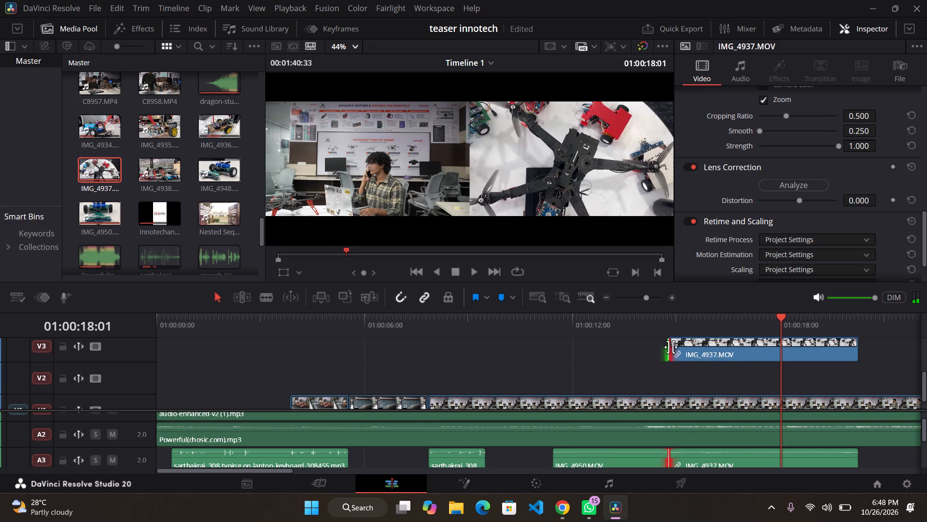
drag(671, 347, 748, 350)
click(748, 350)
drag(748, 358, 782, 351)
drag(702, 351, 762, 352)
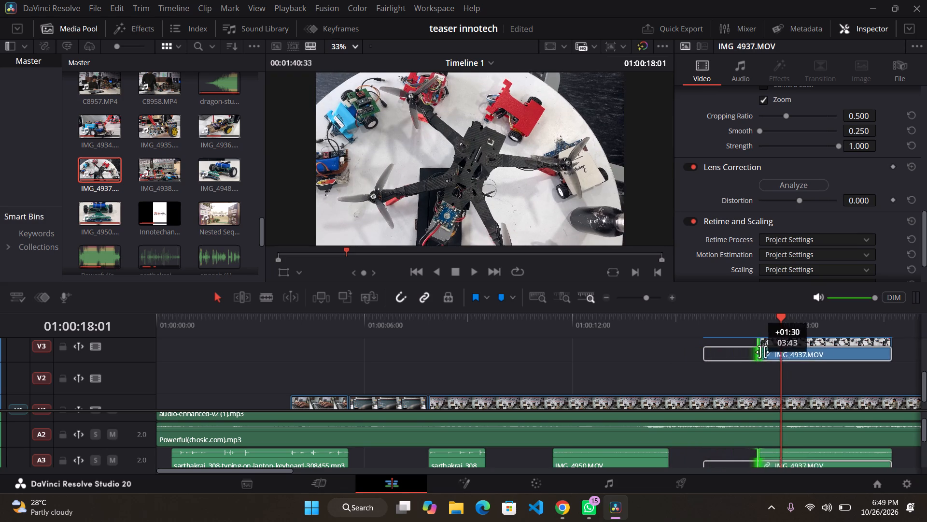
drag(762, 352, 808, 351)
drag(834, 317, 829, 318)
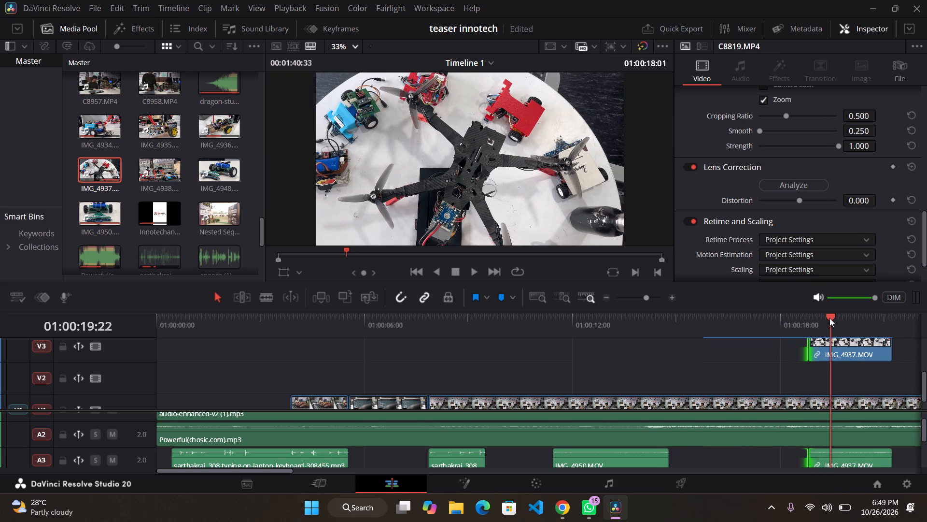
drag(829, 318, 826, 319)
Shift the trimmed IMG_4937.MOV earlier on V3, unlink its video from its audio and delete the audio from A3.
drag(844, 350, 738, 371)
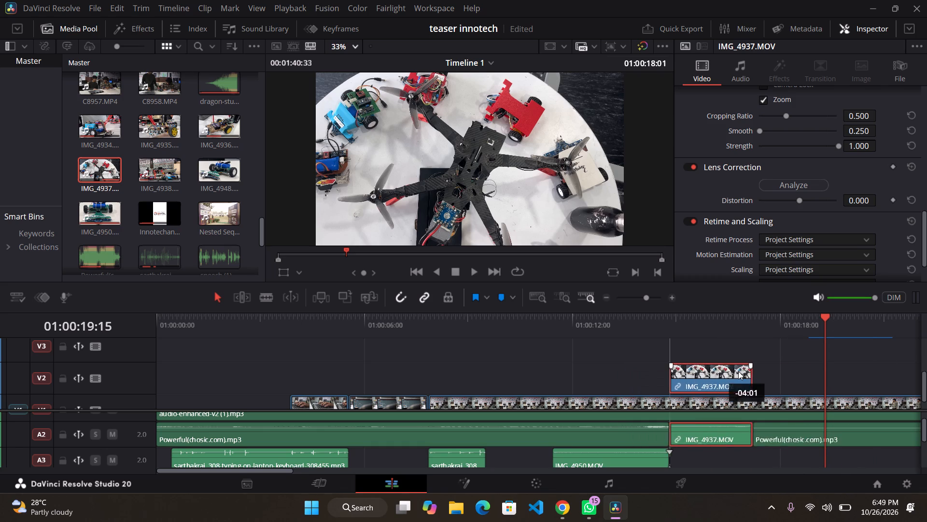
drag(738, 371, 768, 355)
right_click(769, 351)
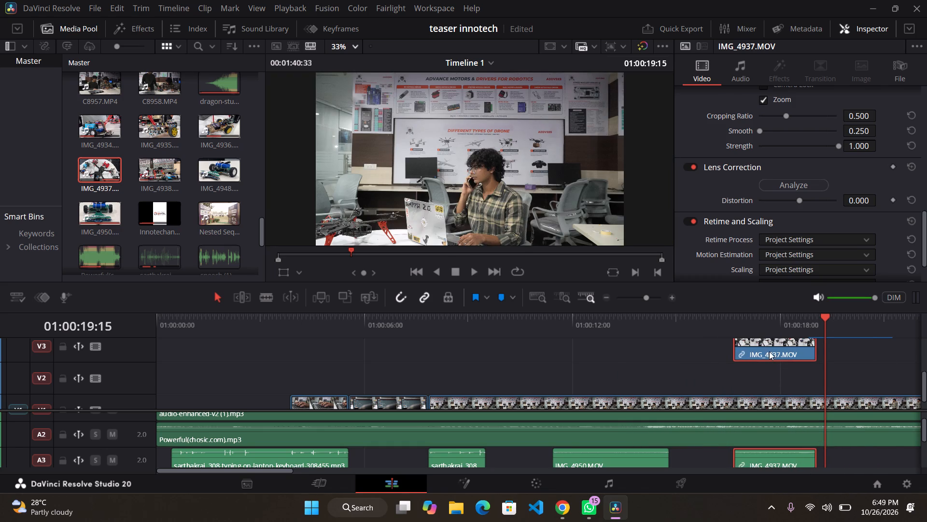
click(751, 499)
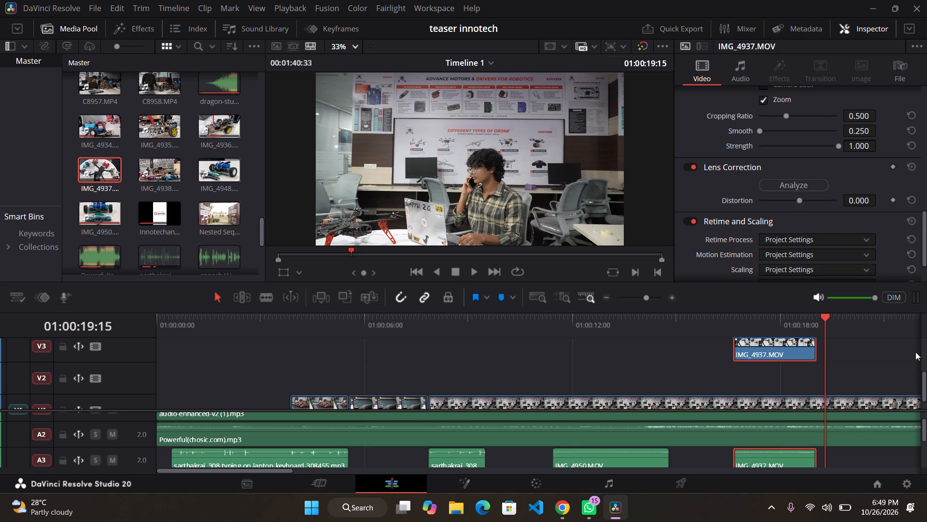
click(903, 364)
click(772, 462)
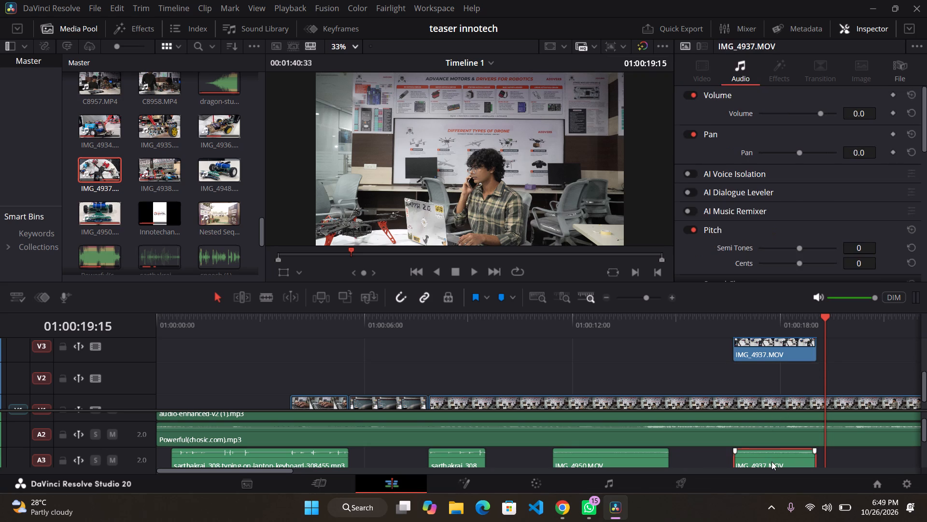
key(BackSpace)
Move the IMG_4937.MOV video clip from V3 into the opening gap on V1, ending at the first laptop shot.
drag(789, 344, 432, 352)
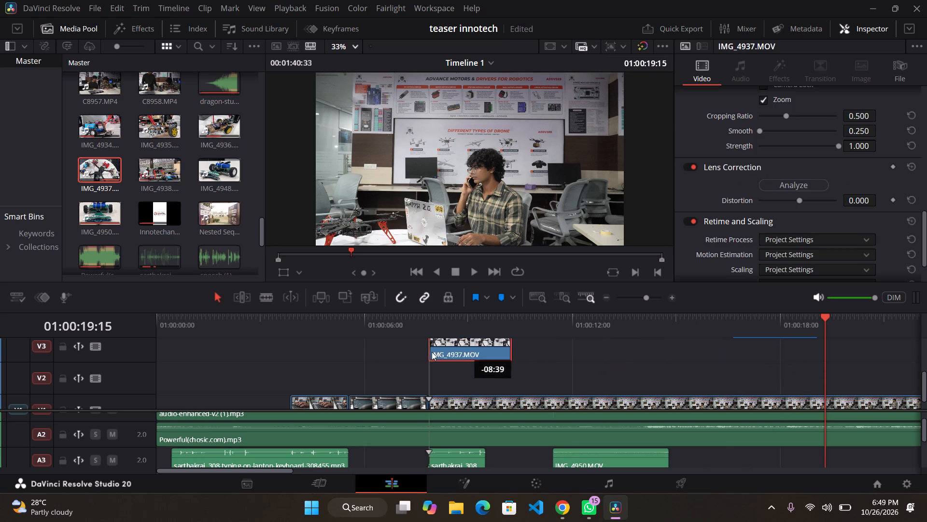
drag(432, 352, 271, 390)
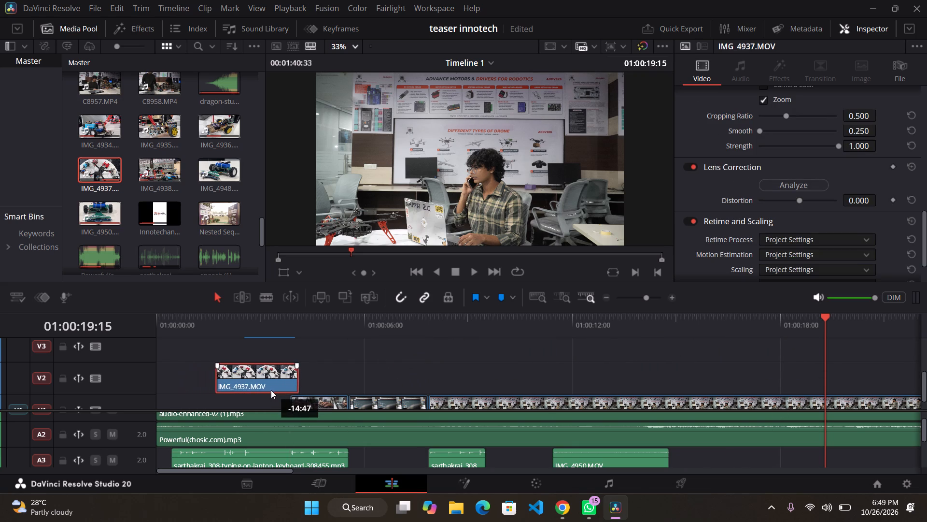
drag(271, 390, 265, 395)
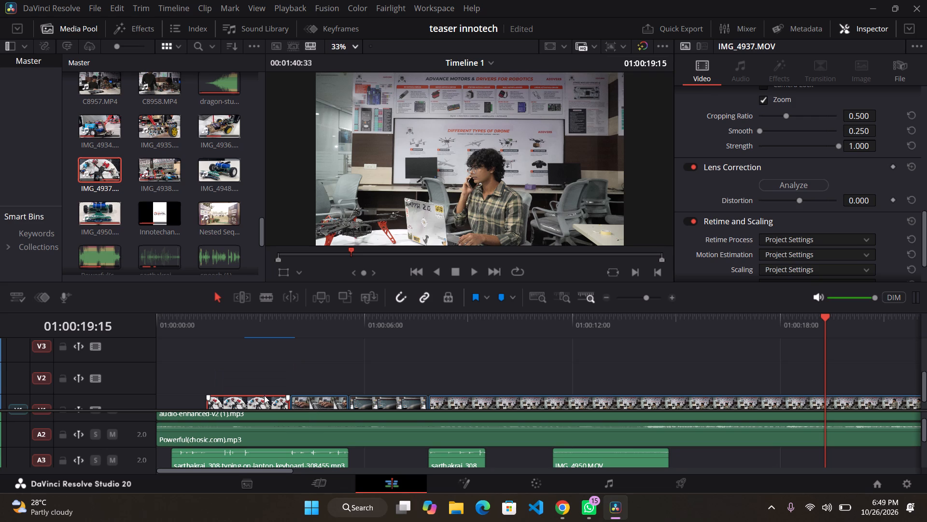
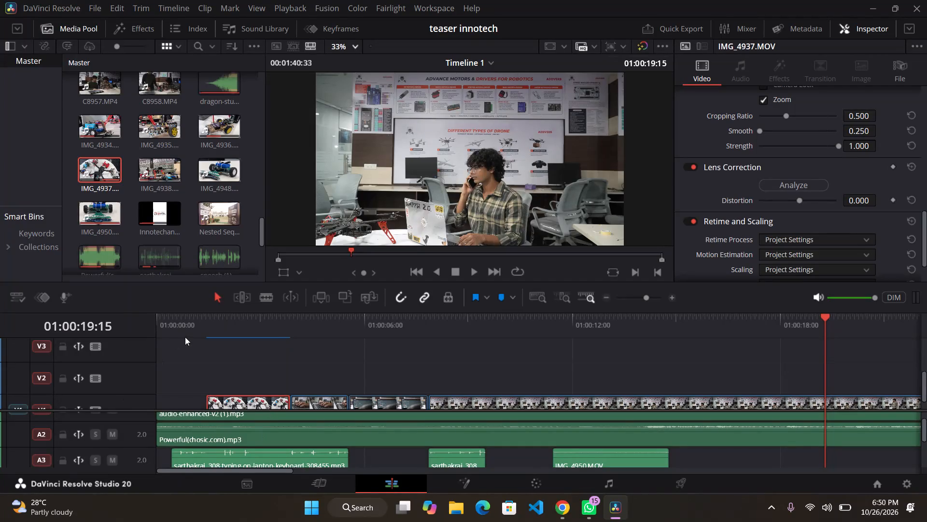
Add a short fade-in at the start of IMG_4937.MOV on V1 and play it back from the black opening.
click(196, 325)
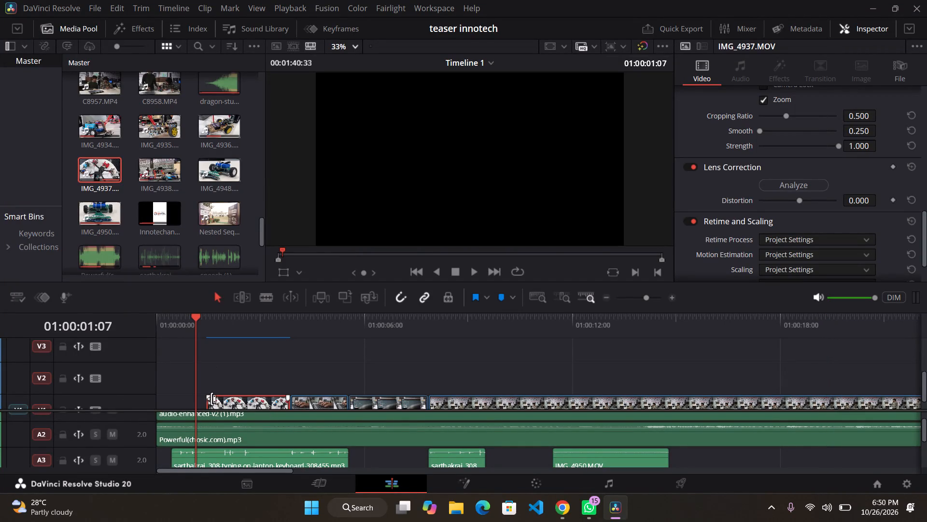
drag(209, 399, 227, 398)
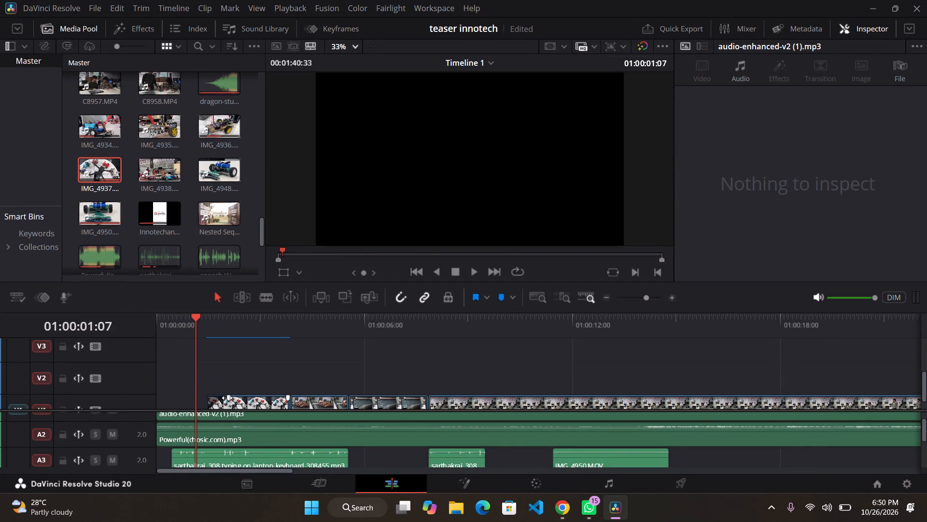
key(space)
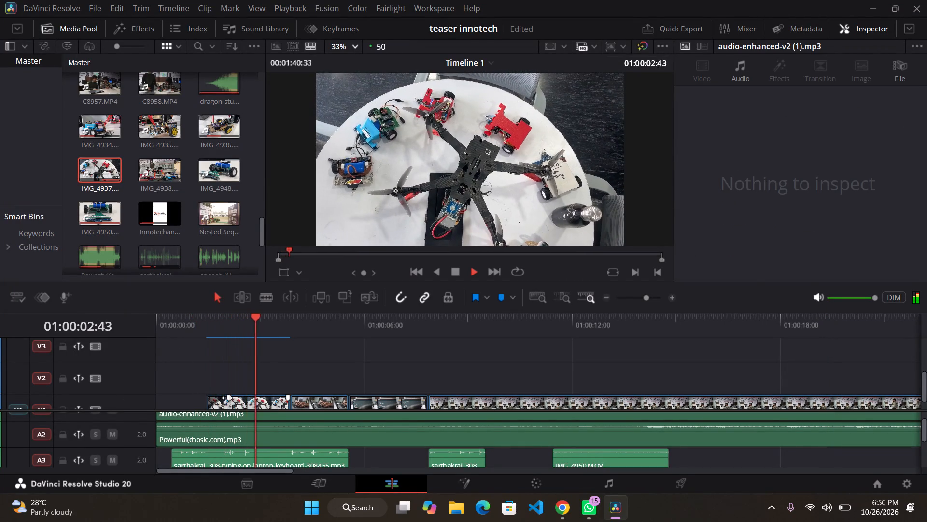
key(space)
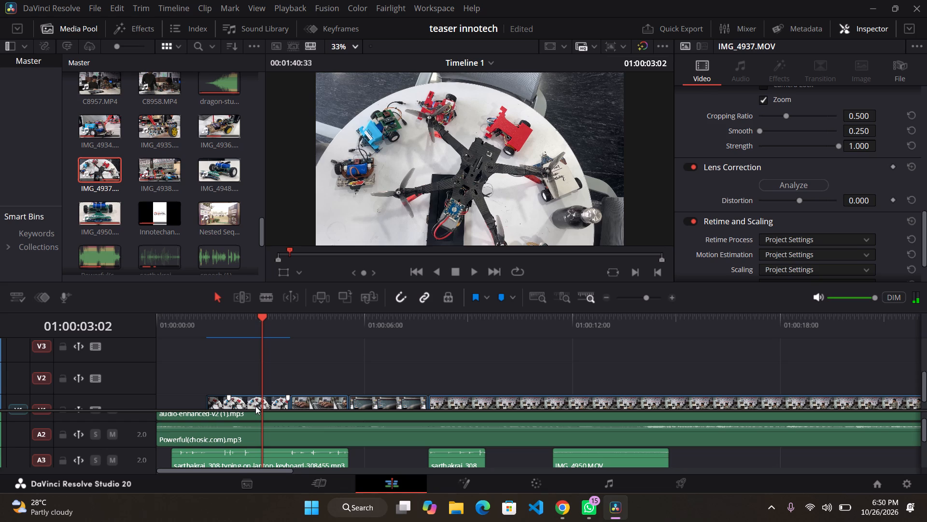
Set the Retime Process of the IMG_4937.MOV clip on V1 to Optical Flow.
click(255, 406)
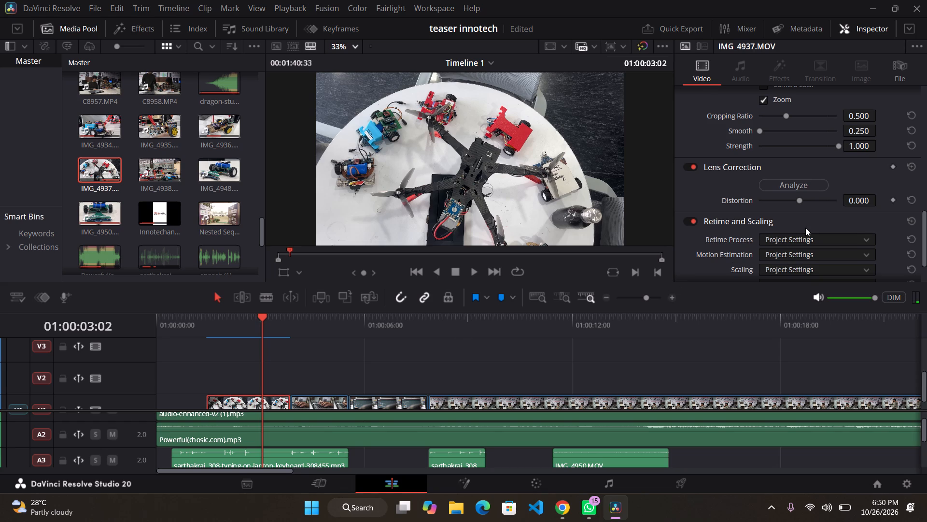
click(803, 238)
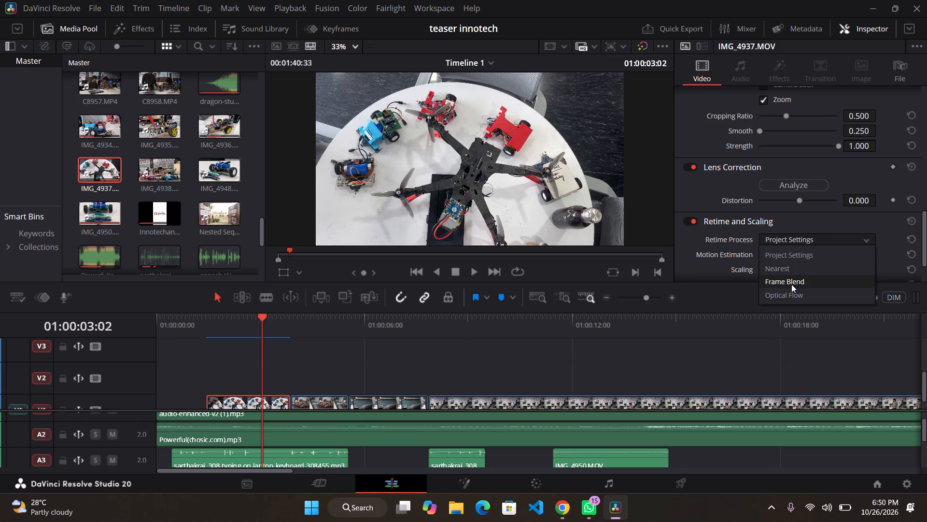
click(788, 295)
Stabilize the IMG_4937.MOV clip in Perspective mode with Zoom on and play through it to check the motion.
scroll(790, 224, up, 1)
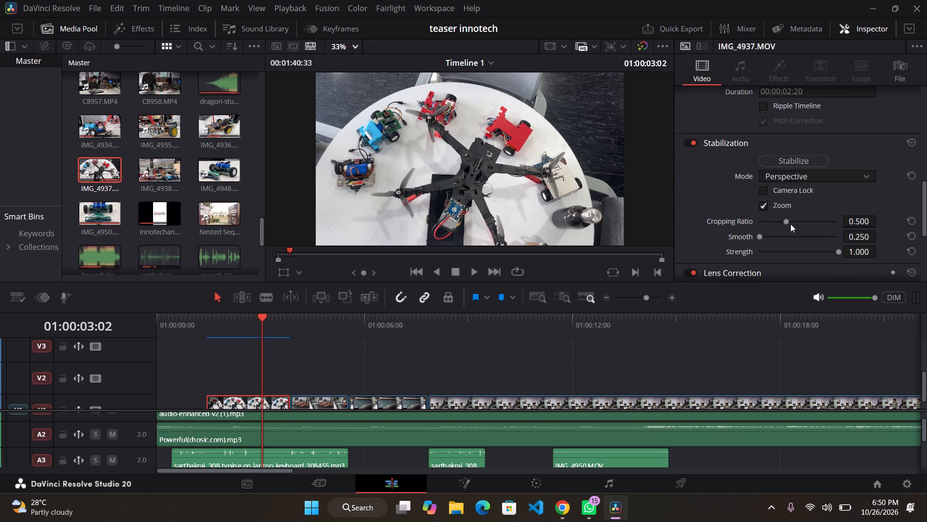
click(798, 163)
click(213, 322)
key(space)
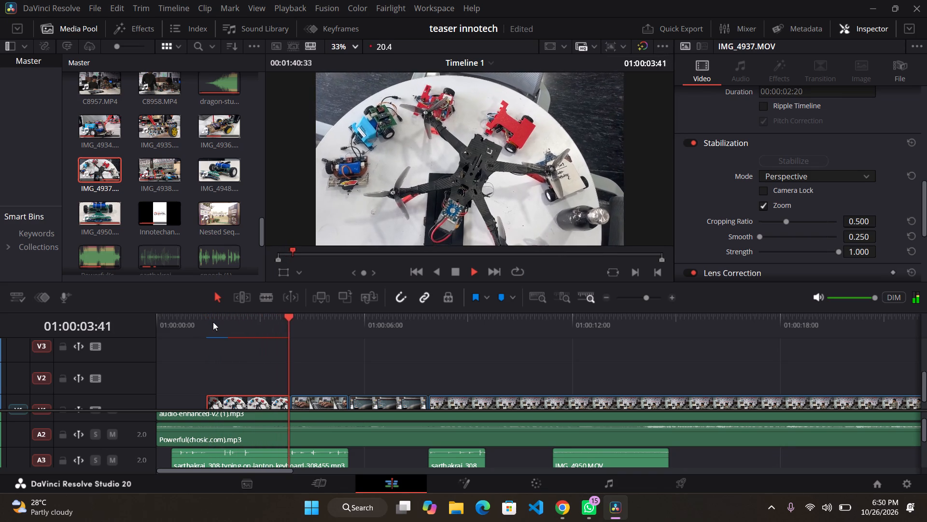
key(space)
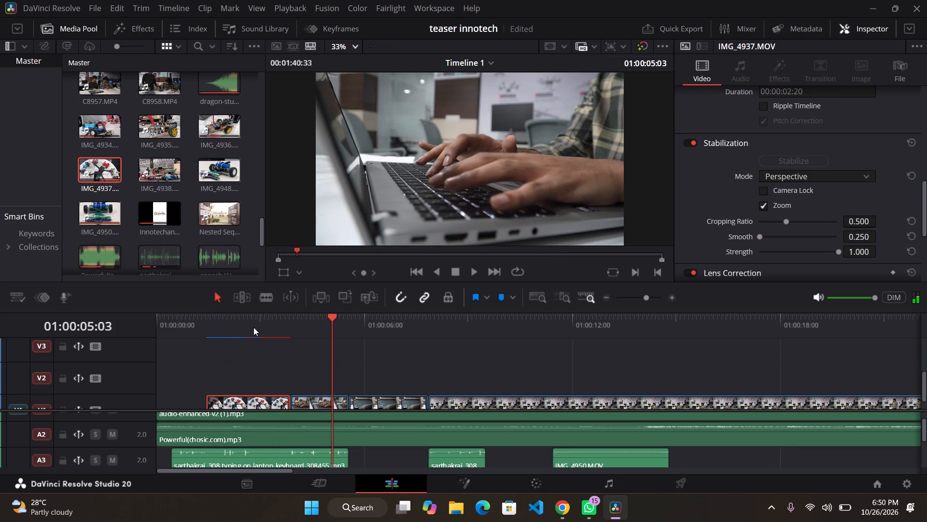
Change the speed of the IMG_4937.MOV clip on V1 to 70% with Maintain Timing.
click(260, 406)
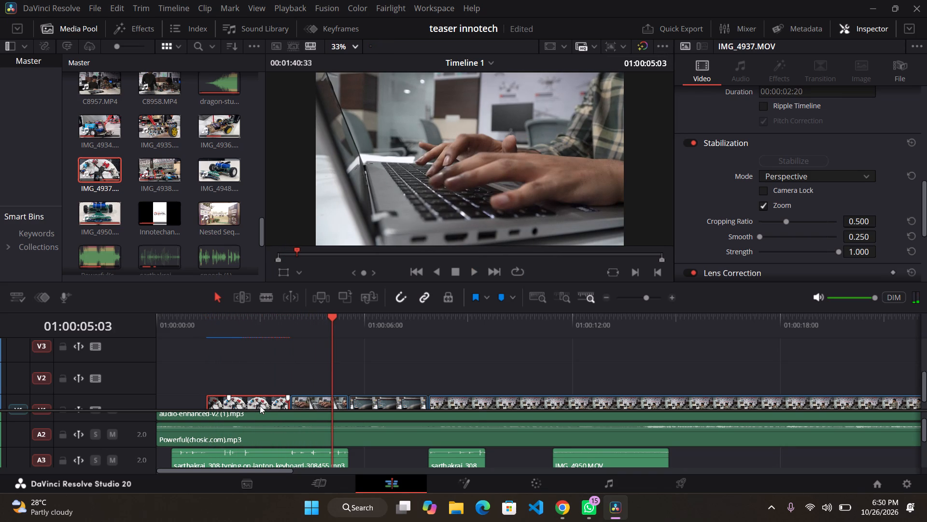
right_click(260, 406)
click(335, 215)
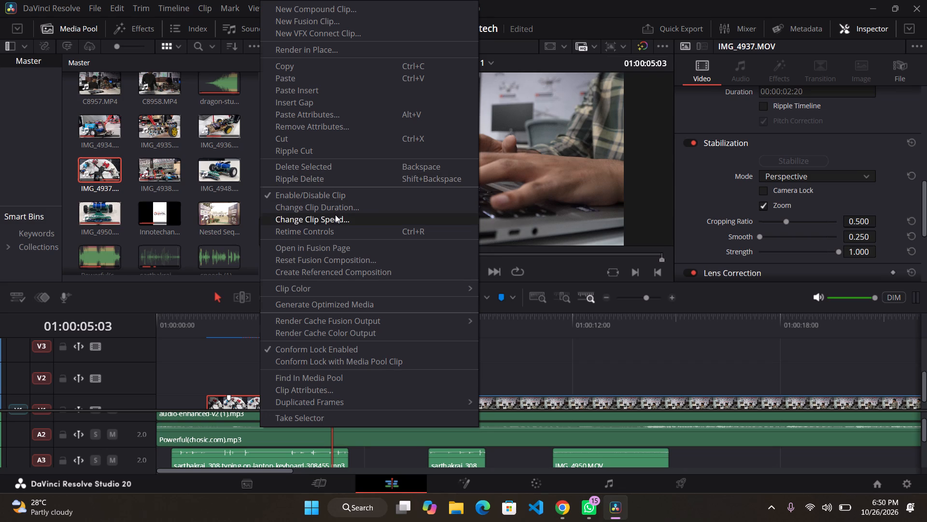
drag(233, 244, 225, 249)
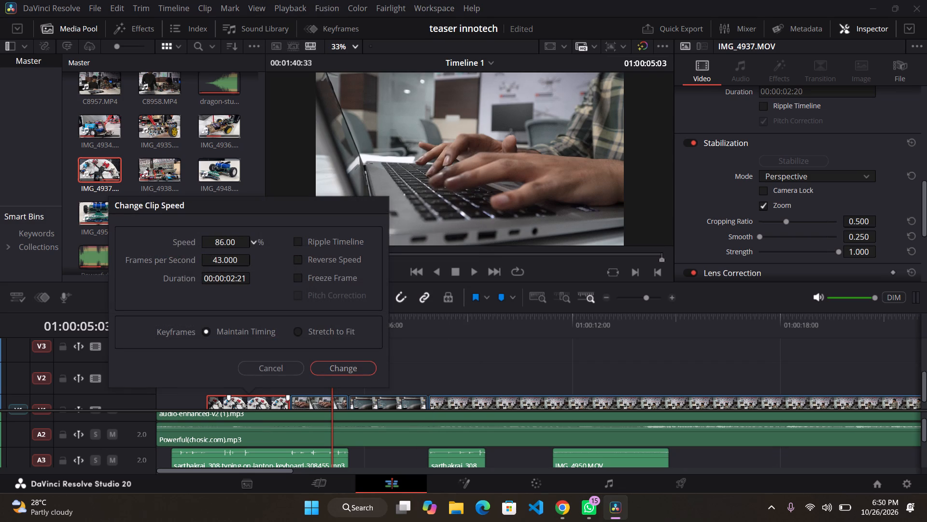
drag(225, 249, 217, 253)
drag(217, 253, 213, 251)
drag(213, 251, 215, 252)
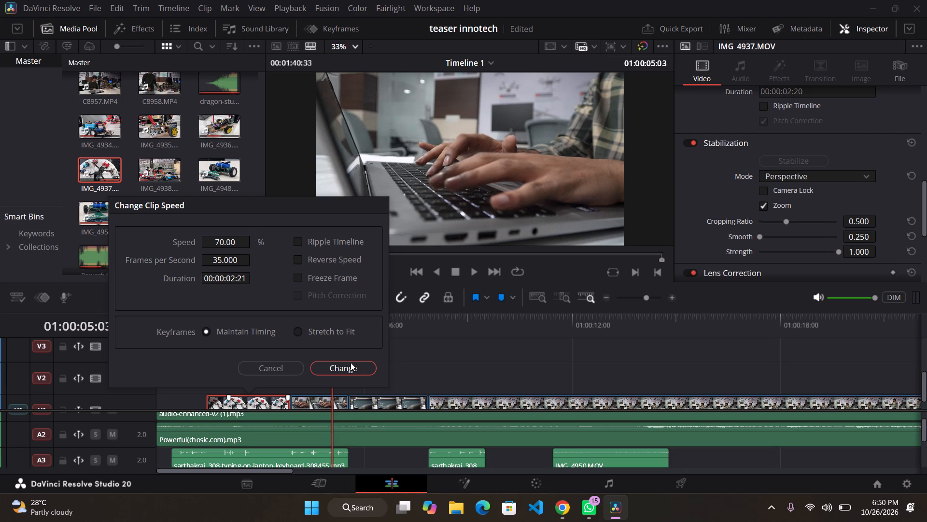
click(351, 362)
Play the opening repeatedly from the start of IMG_4937.MOV into the laptop shots to review the slowed drone clip.
click(219, 326)
key(space)
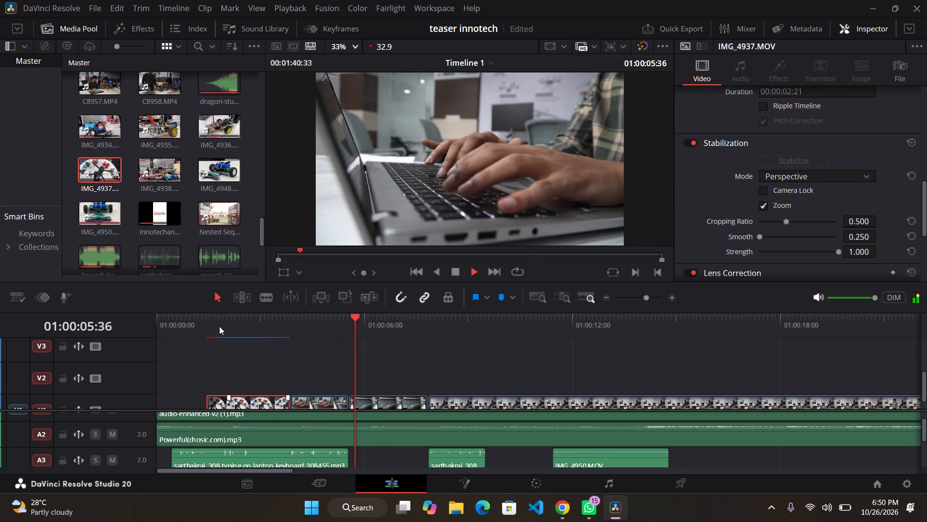
key(space)
click(203, 324)
key(space)
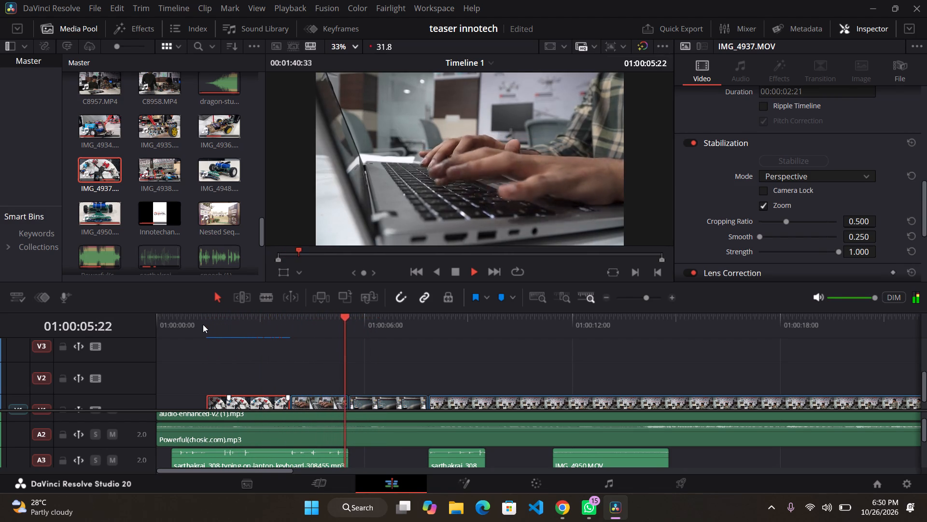
key(space)
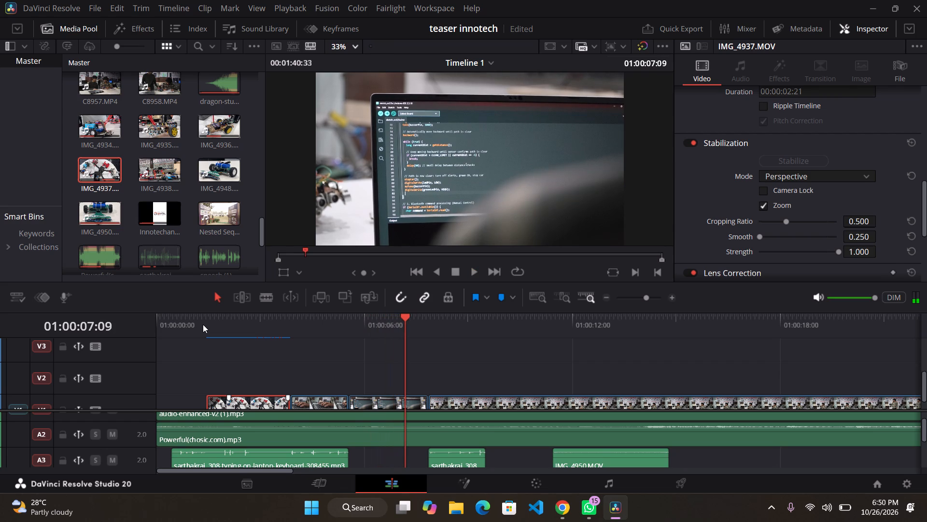
click(203, 324)
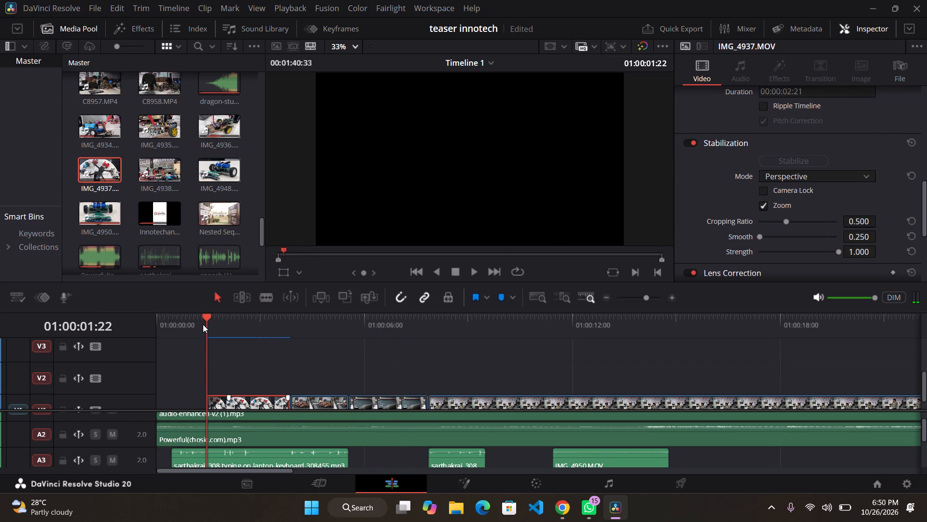
key(space)
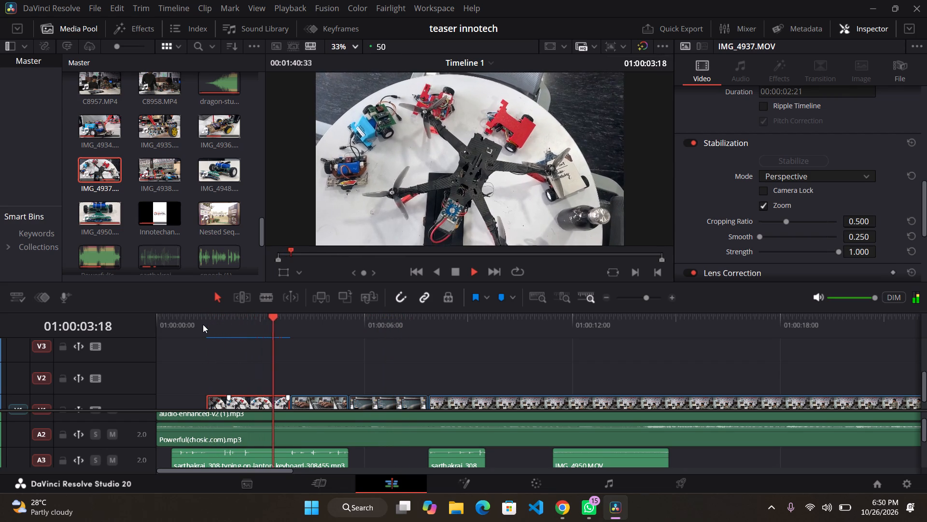
key(space)
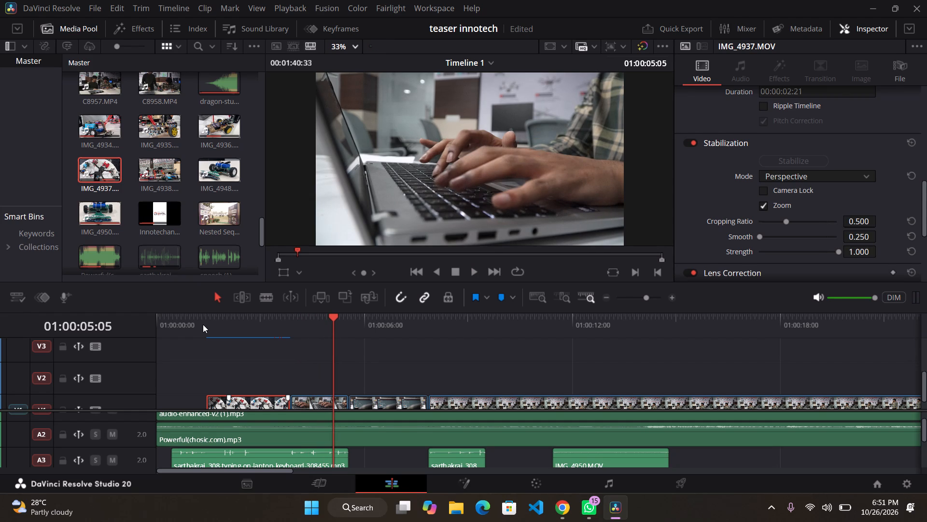
click(205, 326)
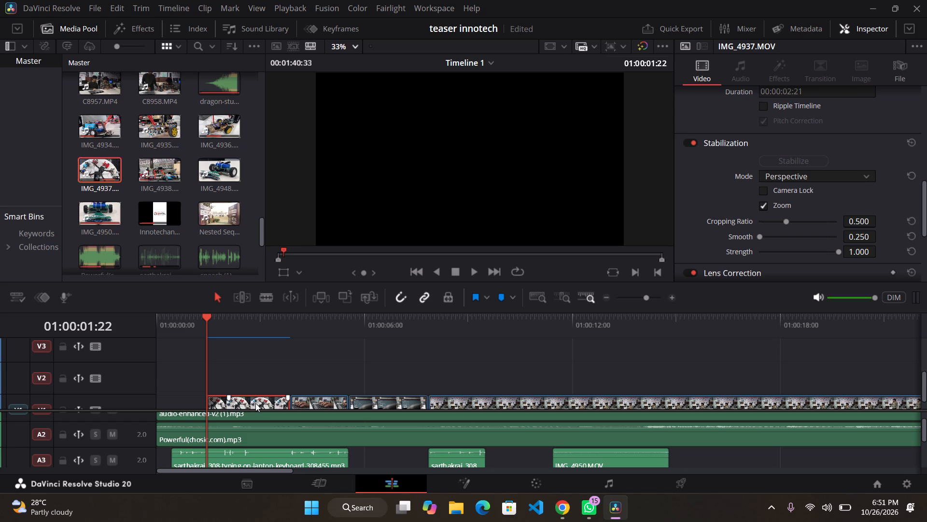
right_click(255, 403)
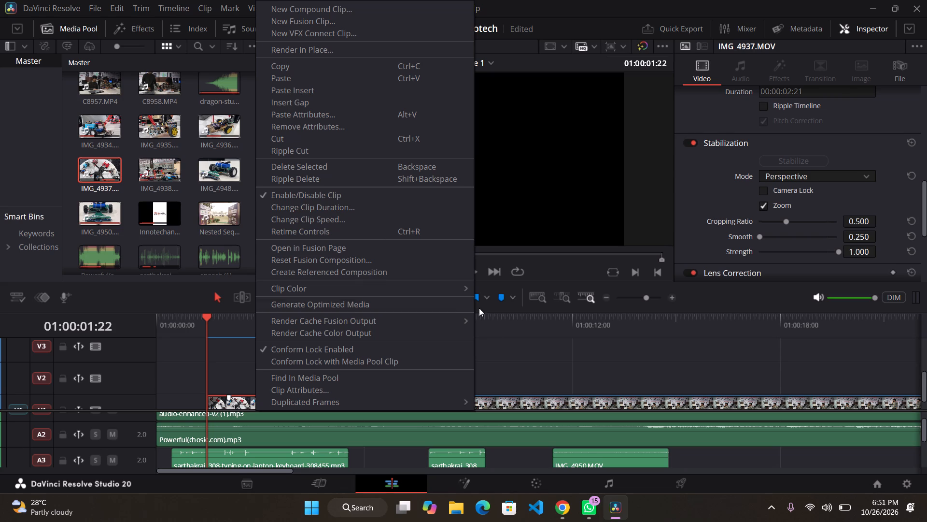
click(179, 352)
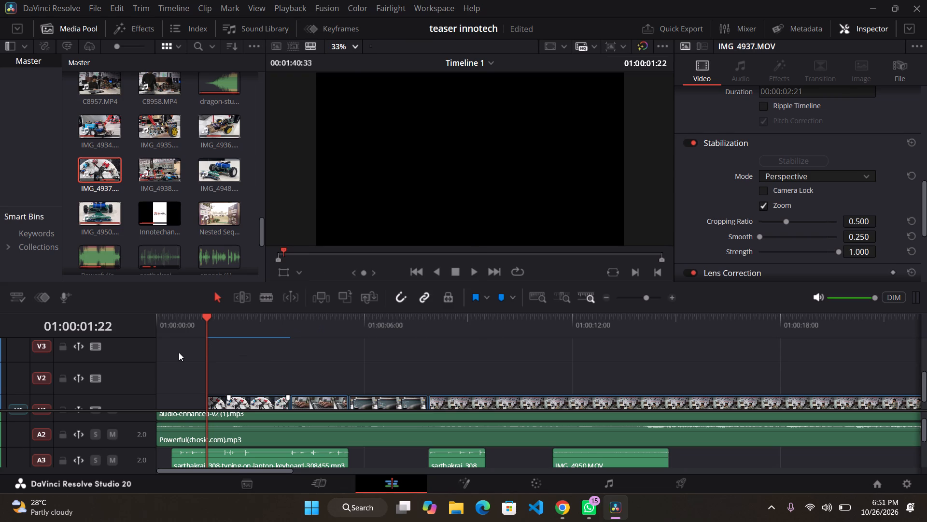
Browse the media pool and preview the robot and electronics shots IMG_4948.MOV, IMG_4950.MOV, C8794.MP4, C8795.MP4, C8809.MP4 and C8806.MP4.
double_click(203, 185)
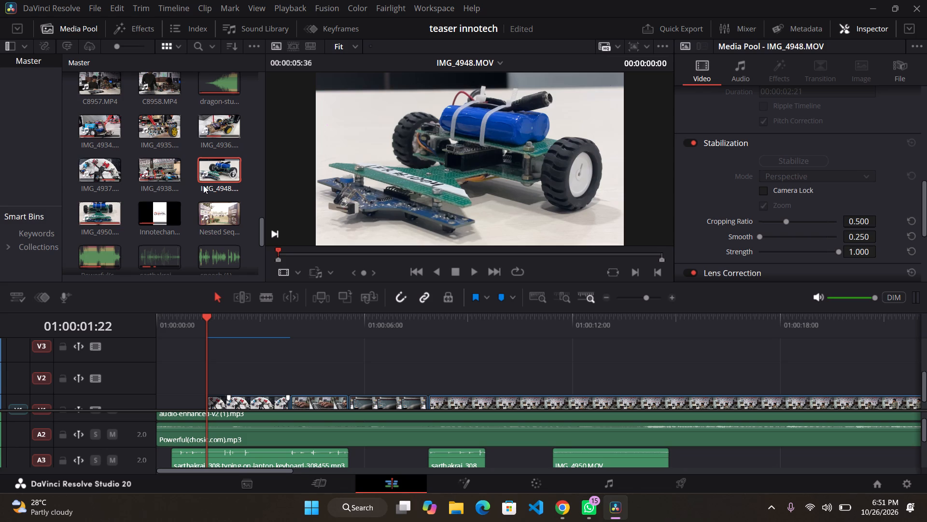
double_click(100, 214)
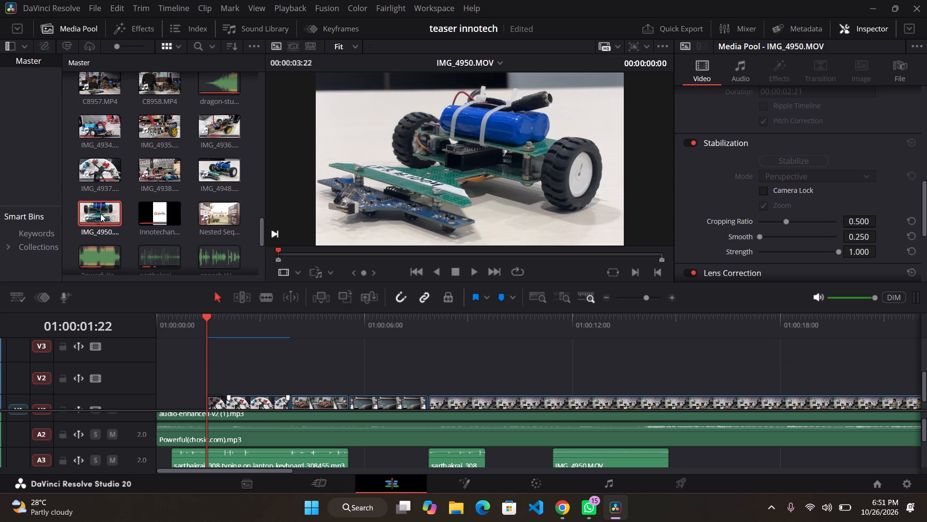
double_click(213, 164)
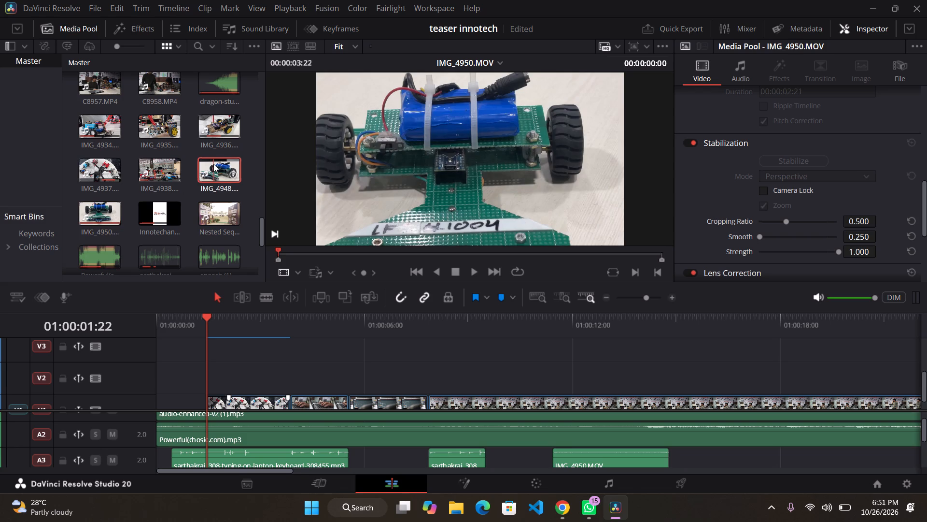
scroll(213, 164, up, 8)
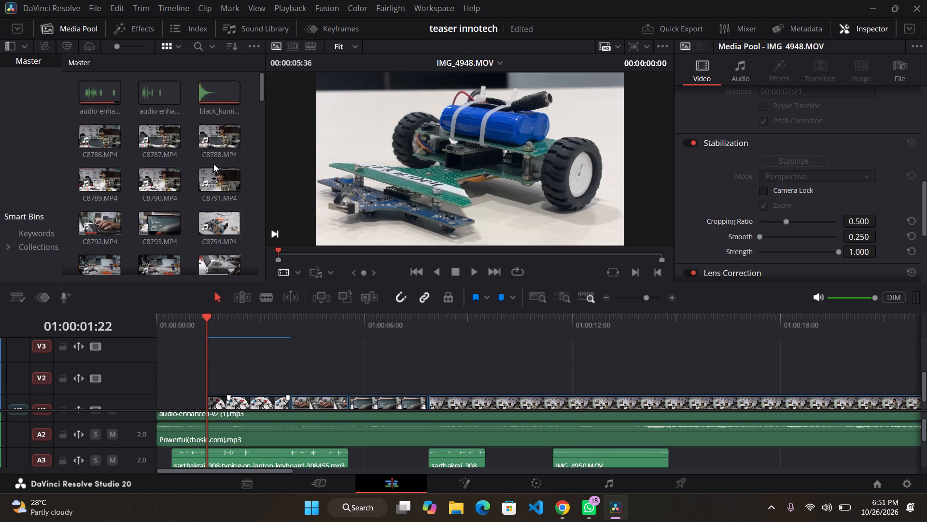
scroll(127, 181, down, 1)
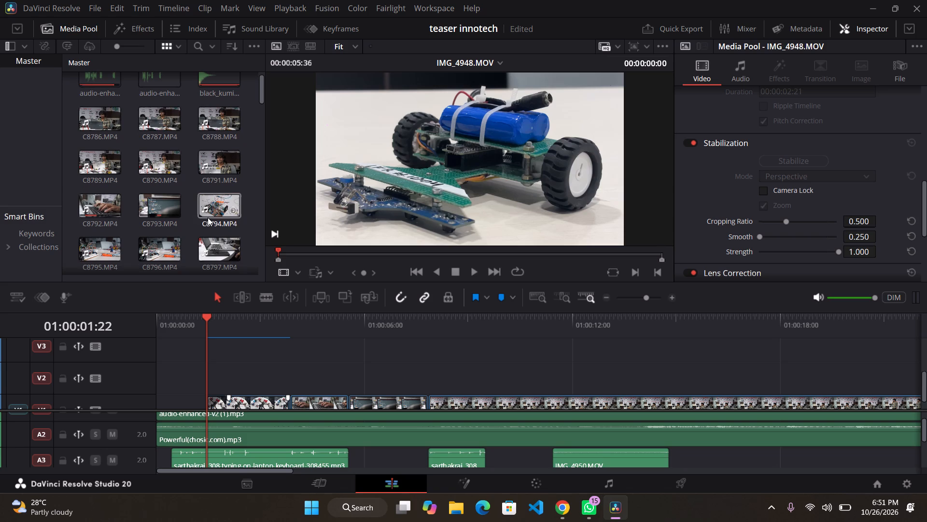
click(208, 217)
double_click(208, 217)
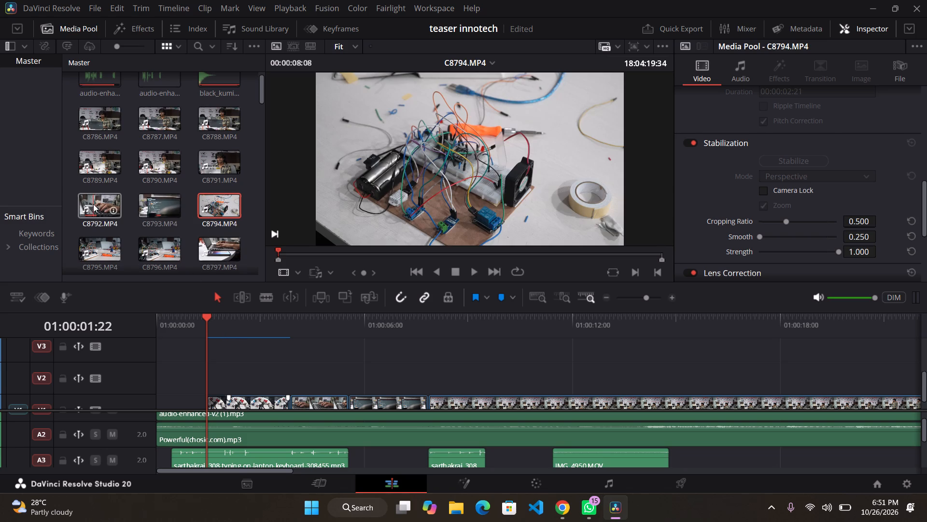
scroll(93, 204, down, 1)
double_click(108, 215)
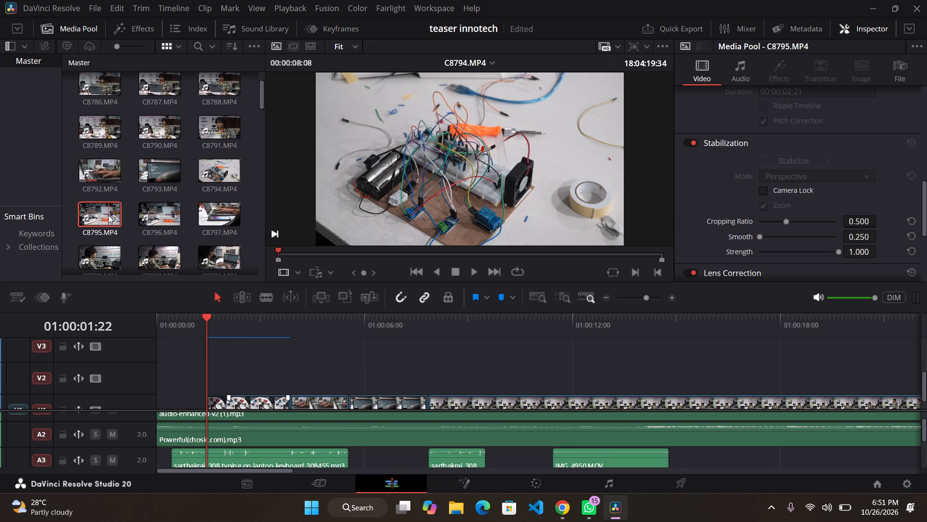
scroll(101, 208, down, 1)
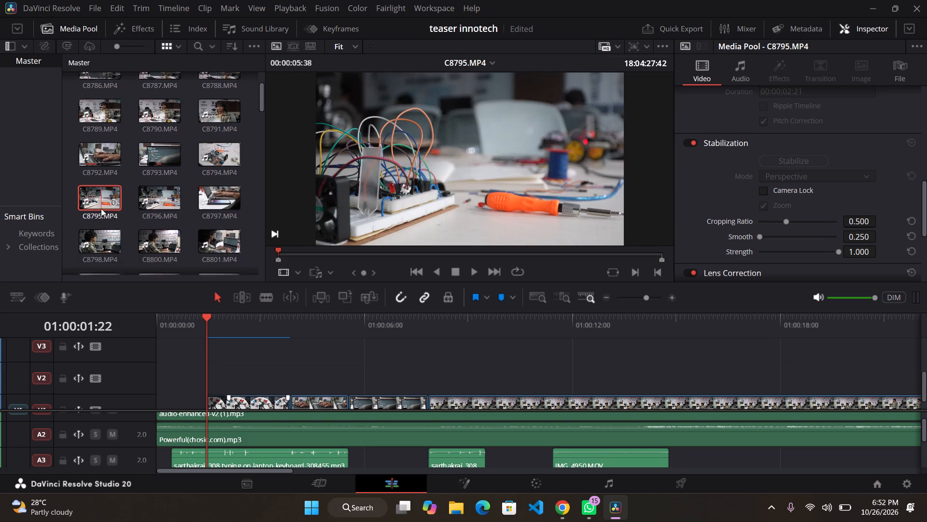
scroll(101, 208, down, 1)
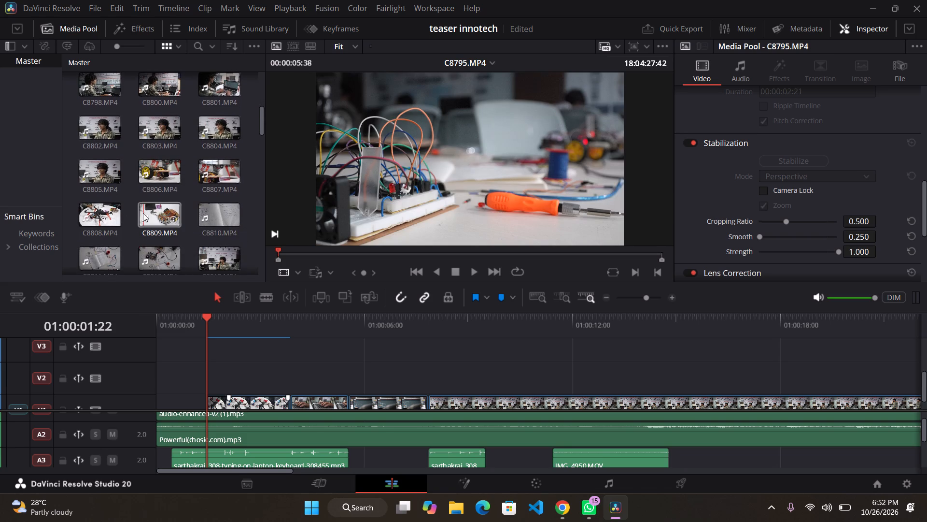
double_click(143, 213)
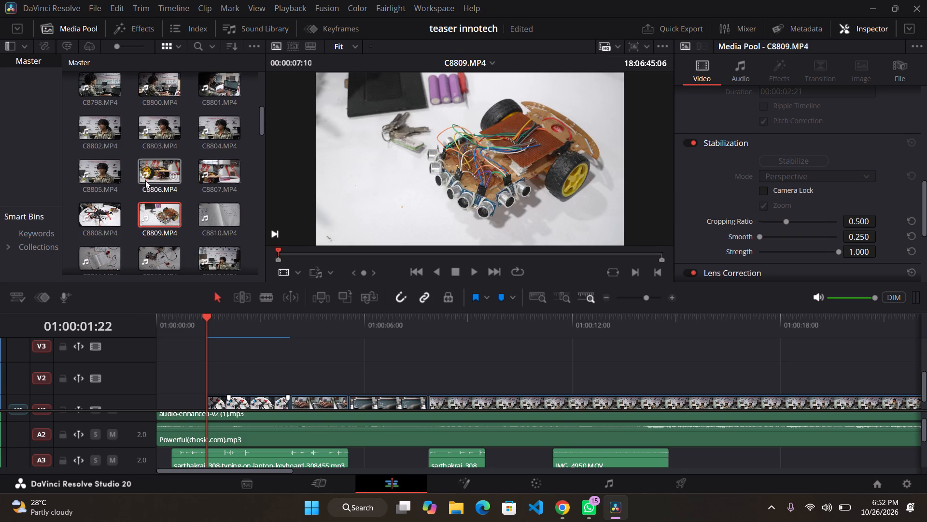
triple_click(145, 180)
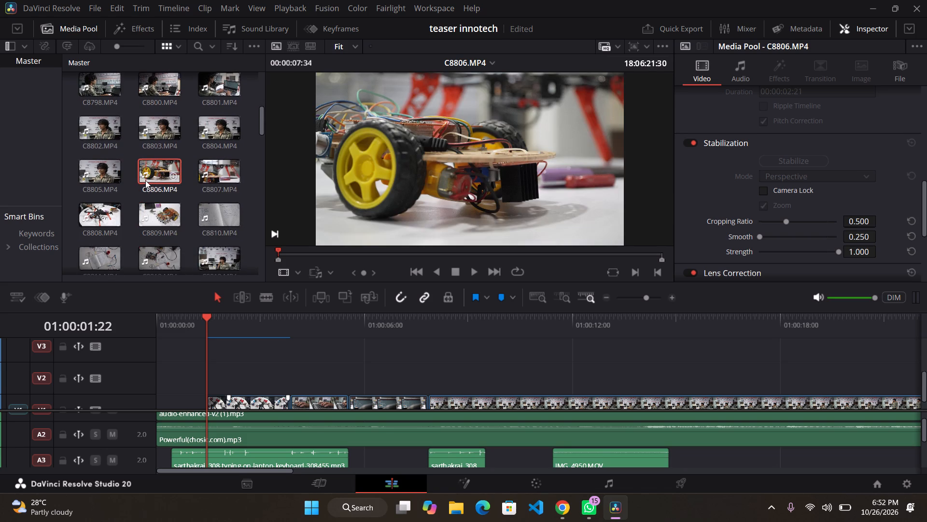
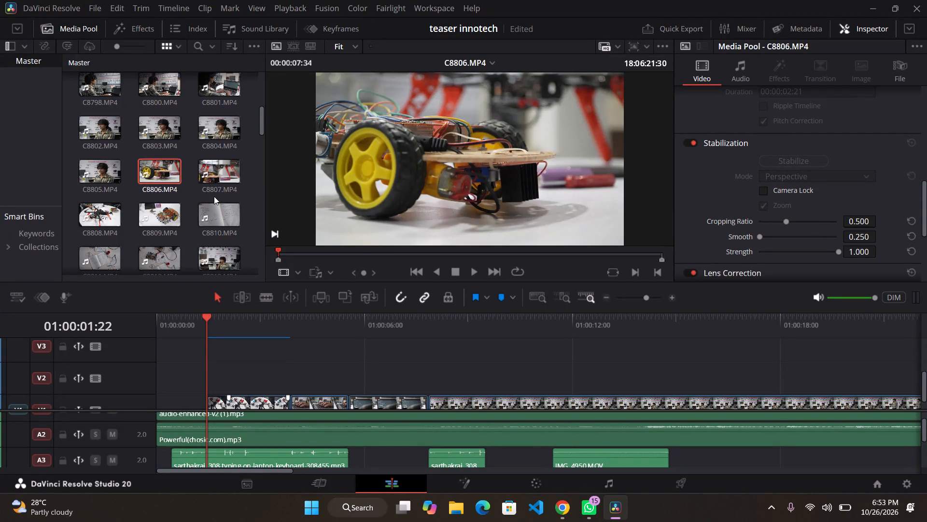
Play a short portion of the C8806.MP4 robot car shot in the source preview.
key(space)
key(space)
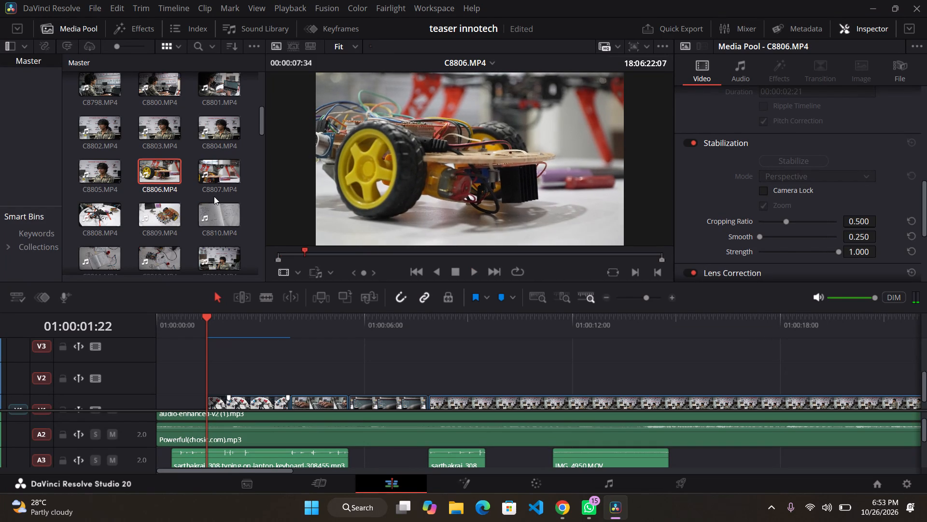
Look through the timeline's later sections and inspect the frame near the end of C8822.MP4 at 01:00:47:12.
click(275, 384)
click(206, 325)
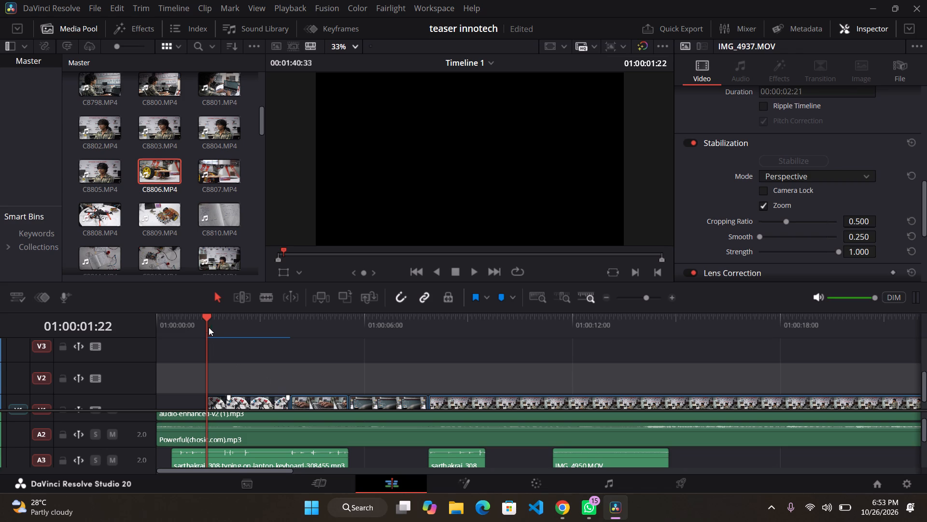
scroll(346, 367, left, 3)
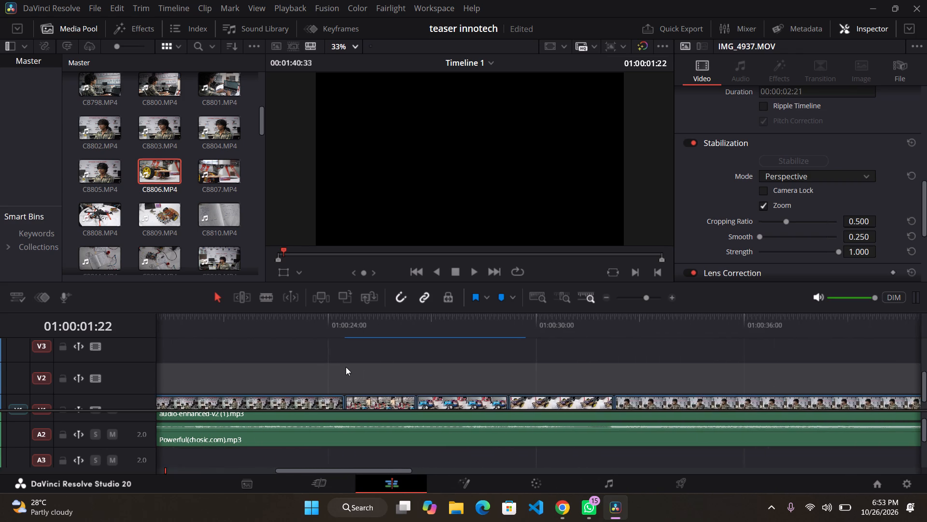
scroll(346, 367, left, 1)
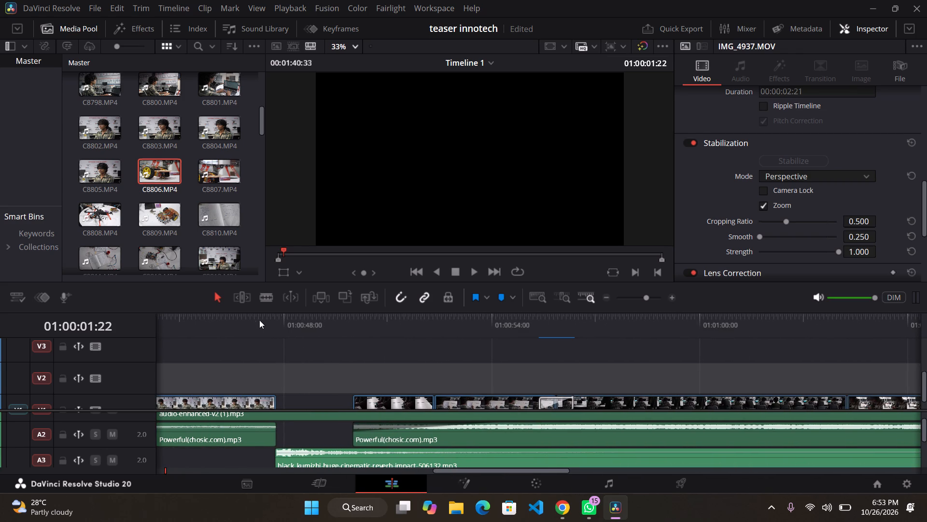
click(258, 318)
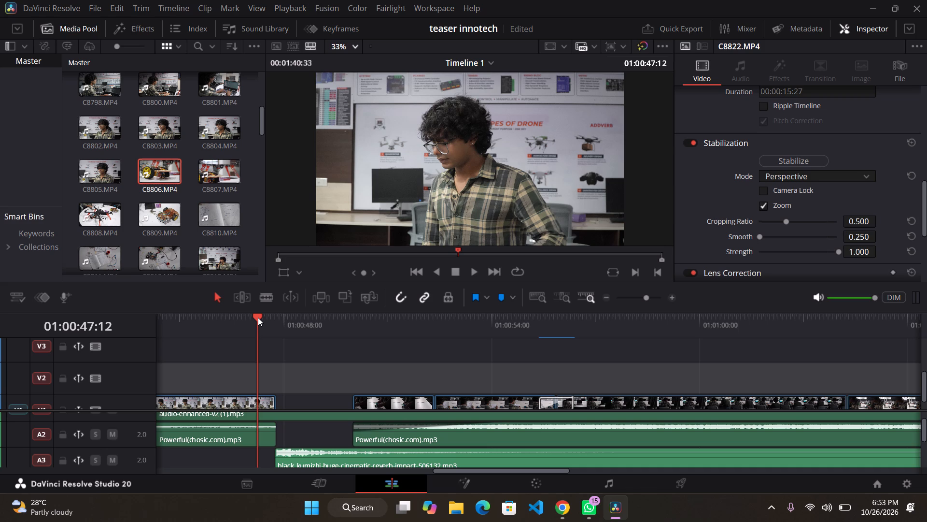
scroll(258, 318, right, 10)
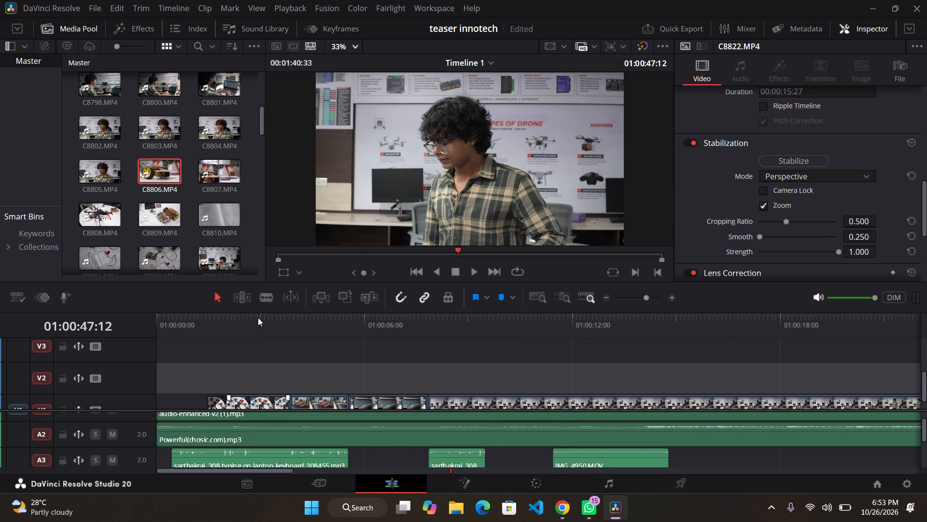
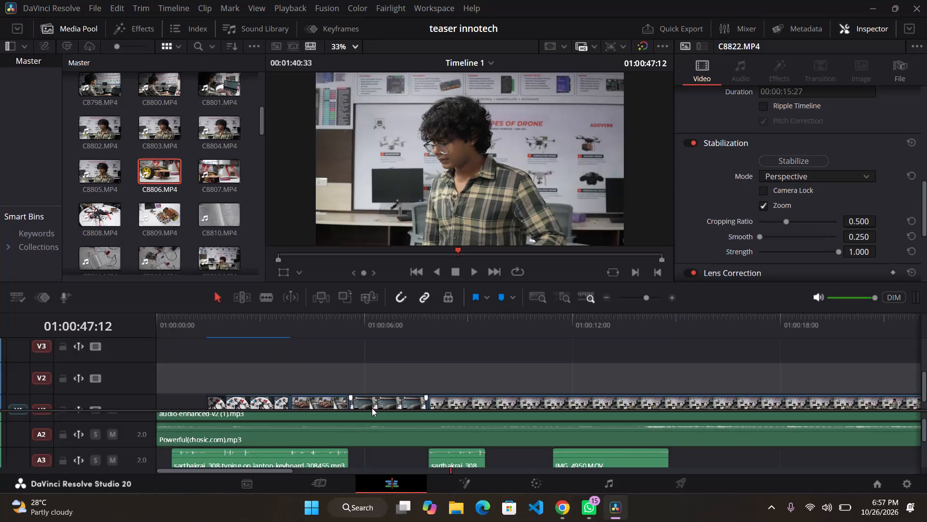
Look through the whole timeline from the opening clips to the Innotech animation near 01:01:24:00, examining the arrangement of video and audio clips.
scroll(372, 408, left, 2)
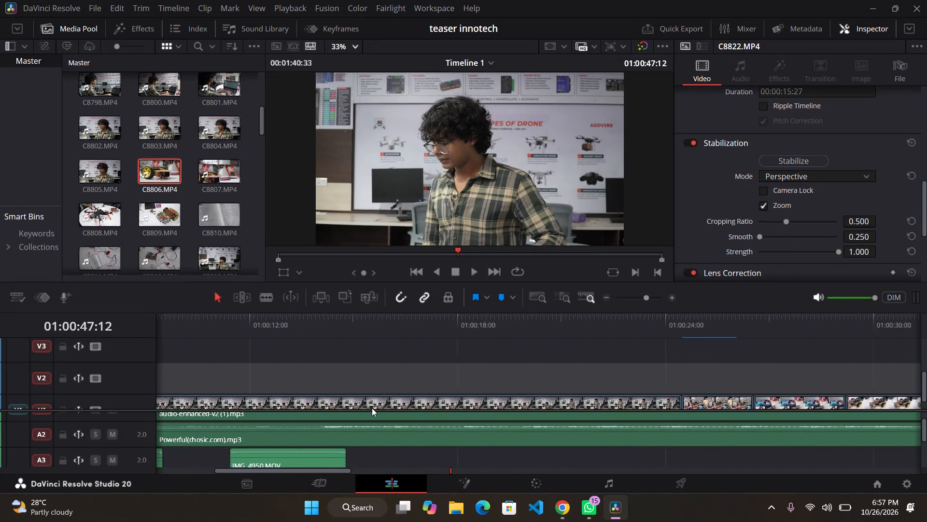
scroll(372, 408, left, 2)
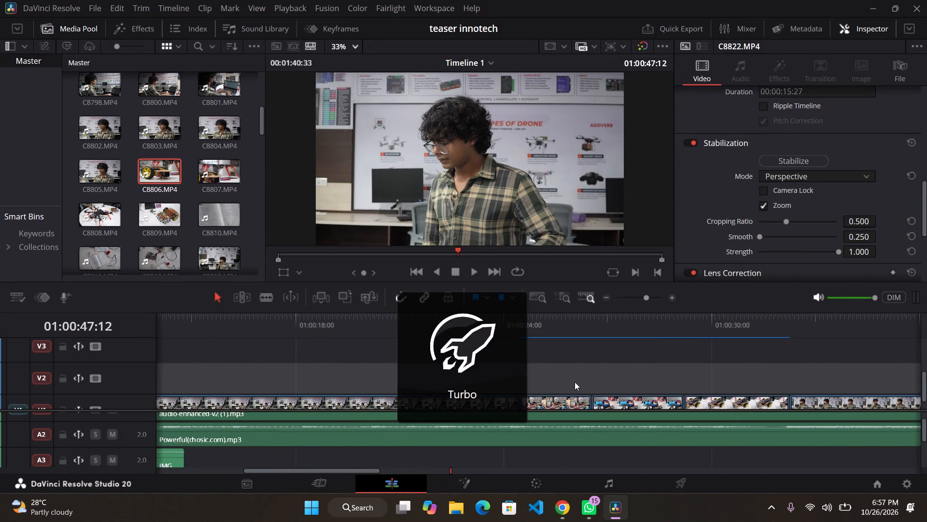
click(617, 364)
scroll(617, 364, left, 4)
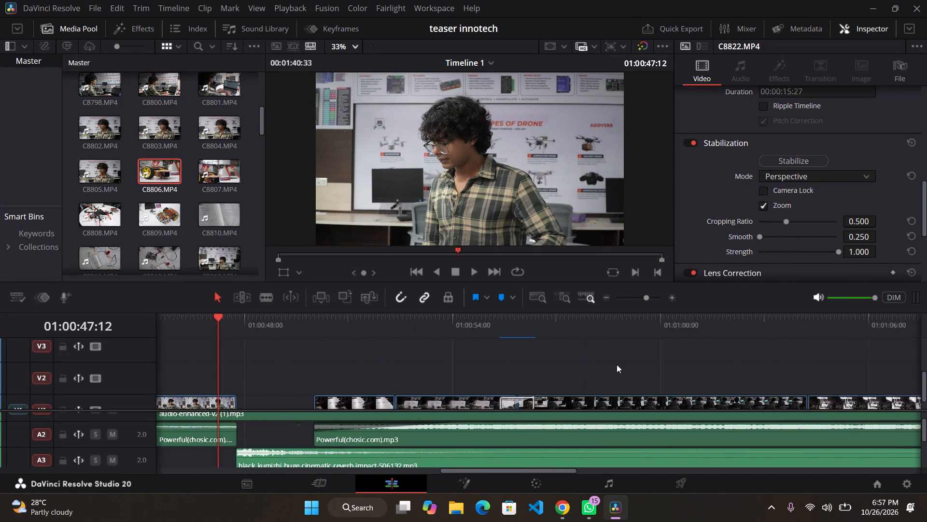
scroll(617, 364, left, 3)
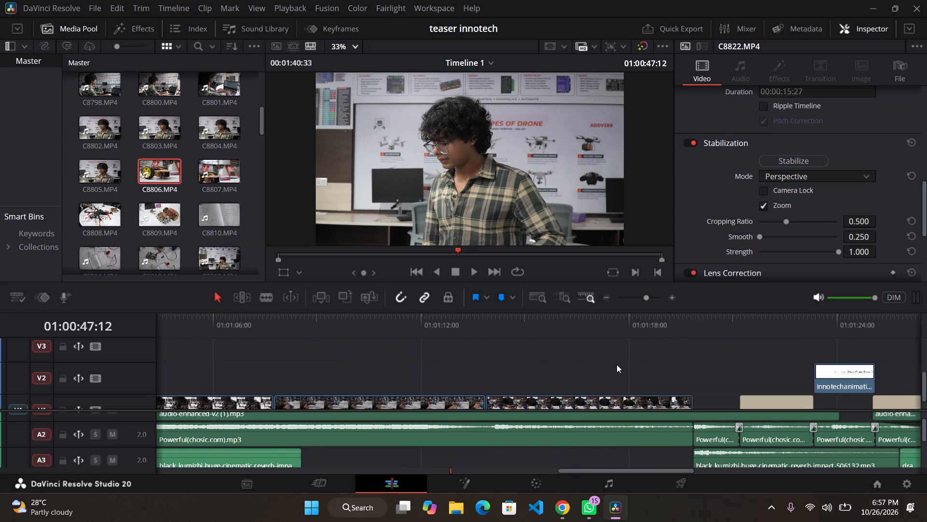
scroll(617, 364, left, 2)
Play the teaser's opening from near the timeline start and stop within the IMG_4937.MOV drone clip at about 01:00:03:25.
scroll(617, 364, right, 20)
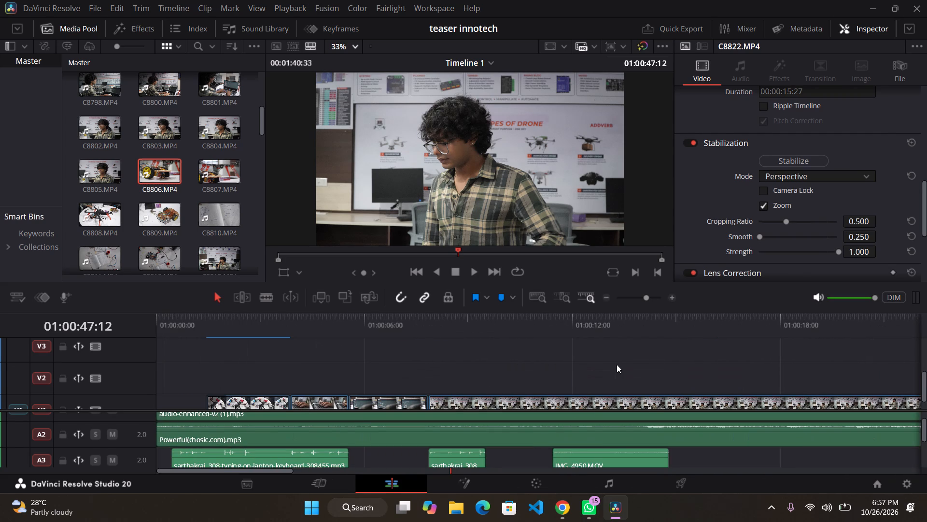
click(176, 316)
key(space)
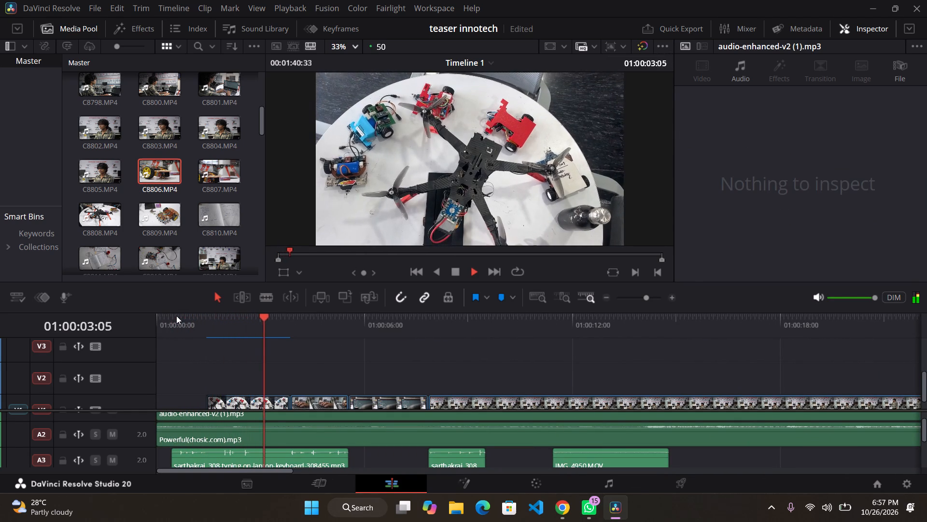
key(space)
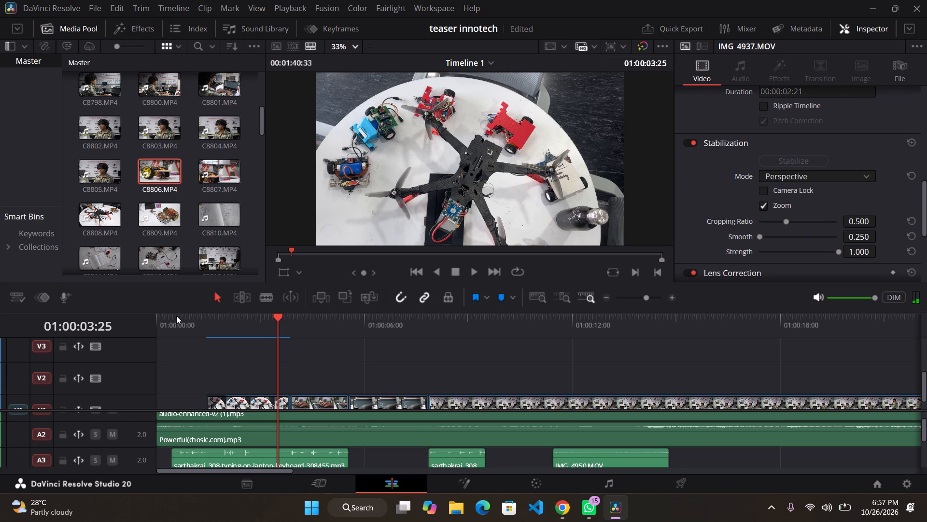
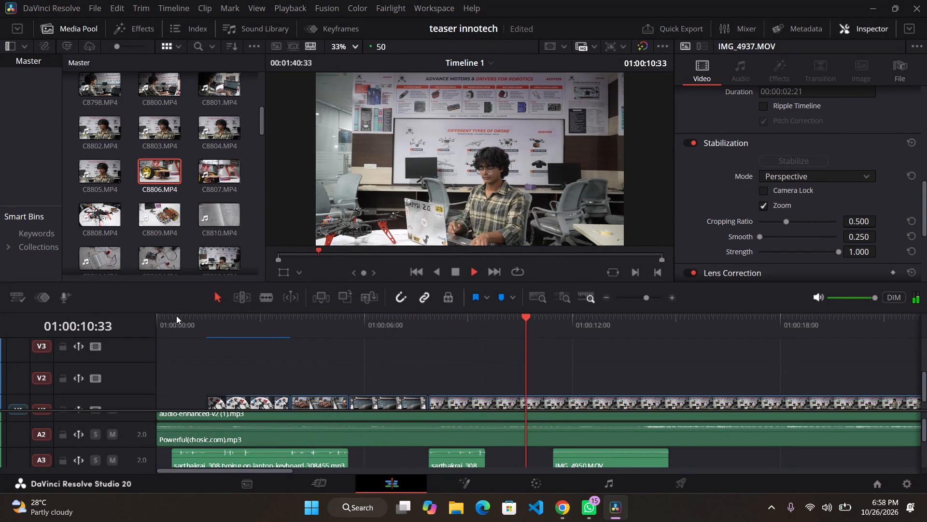
Review the C8819.MP4 phone-call shot in short playback stretches from about 01:00:10:33, stopping at about 01:00:22:34.
key(space)
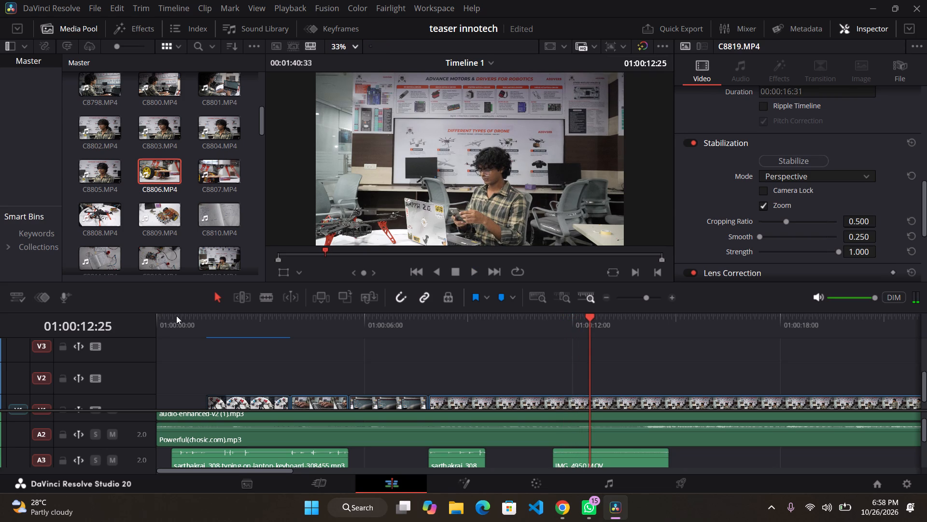
key(space)
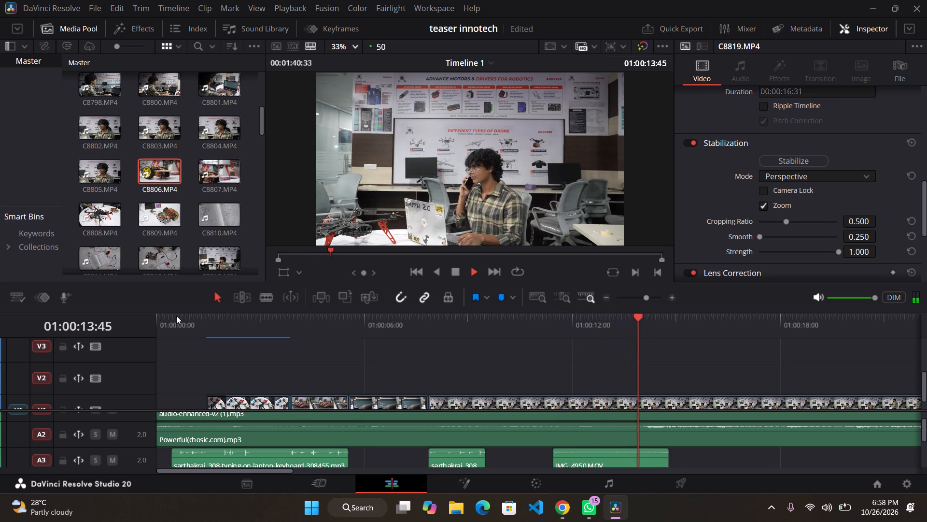
key(space)
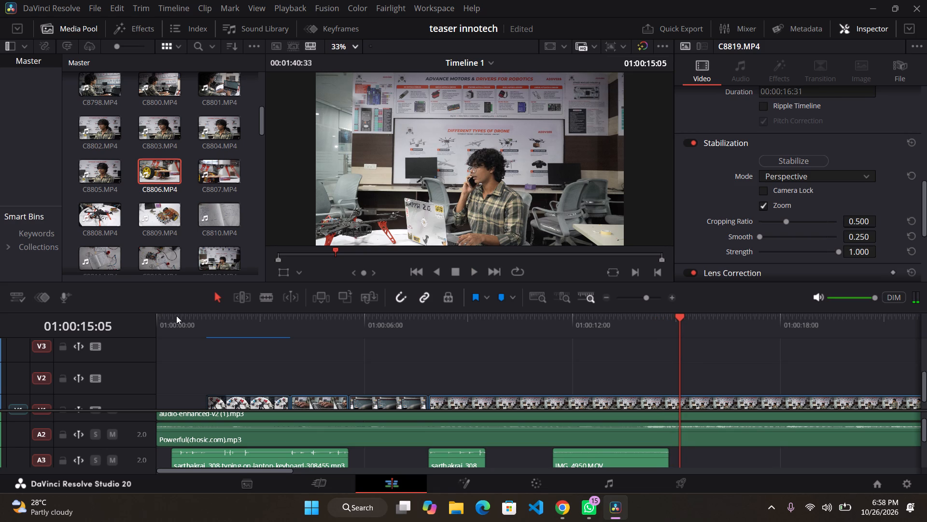
key(space)
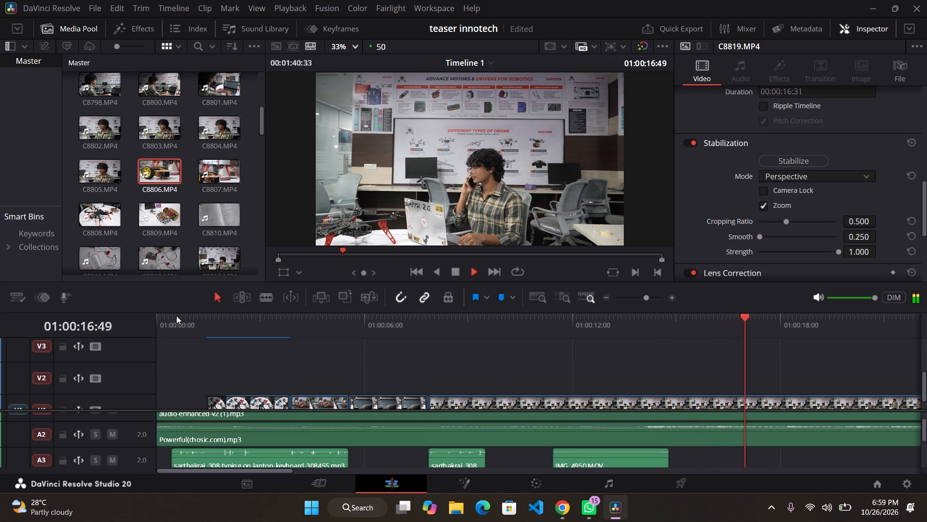
key(space)
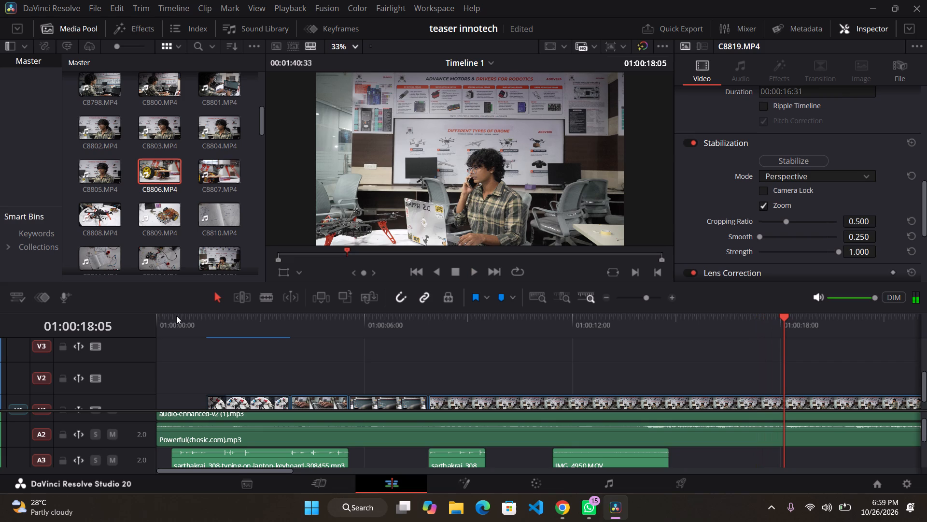
key(space)
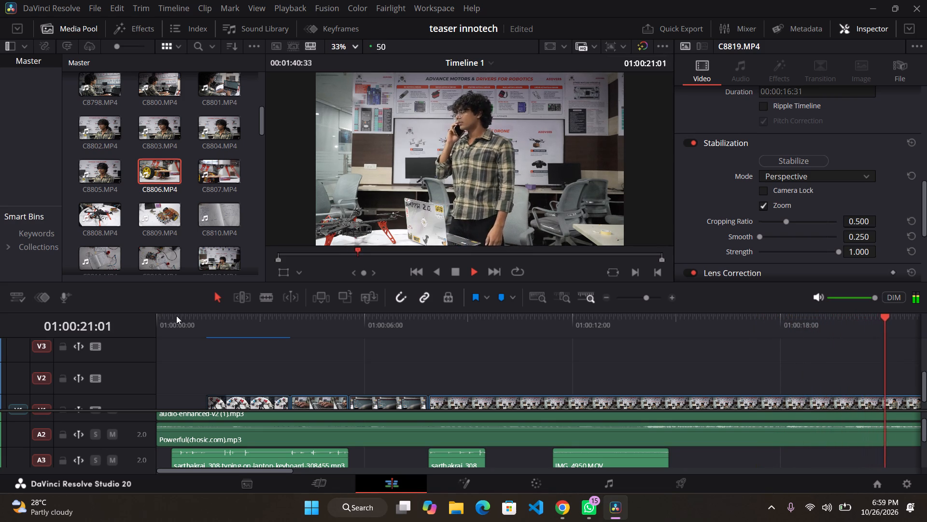
key(space)
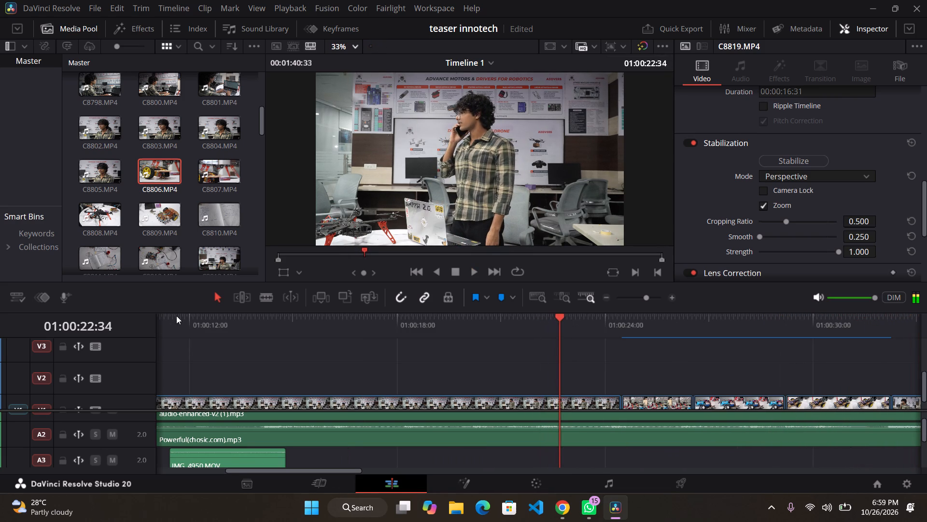